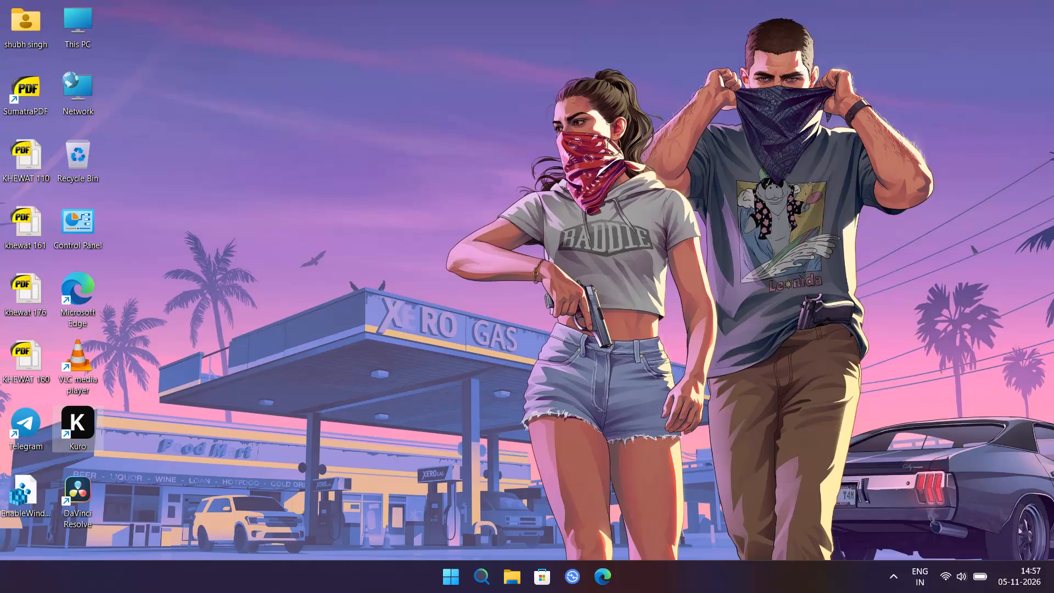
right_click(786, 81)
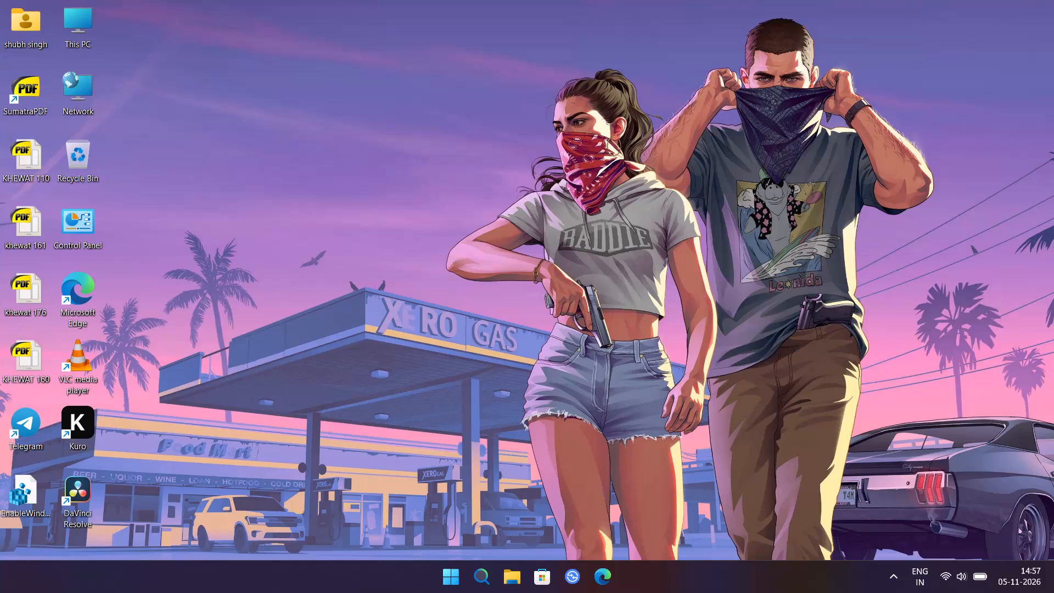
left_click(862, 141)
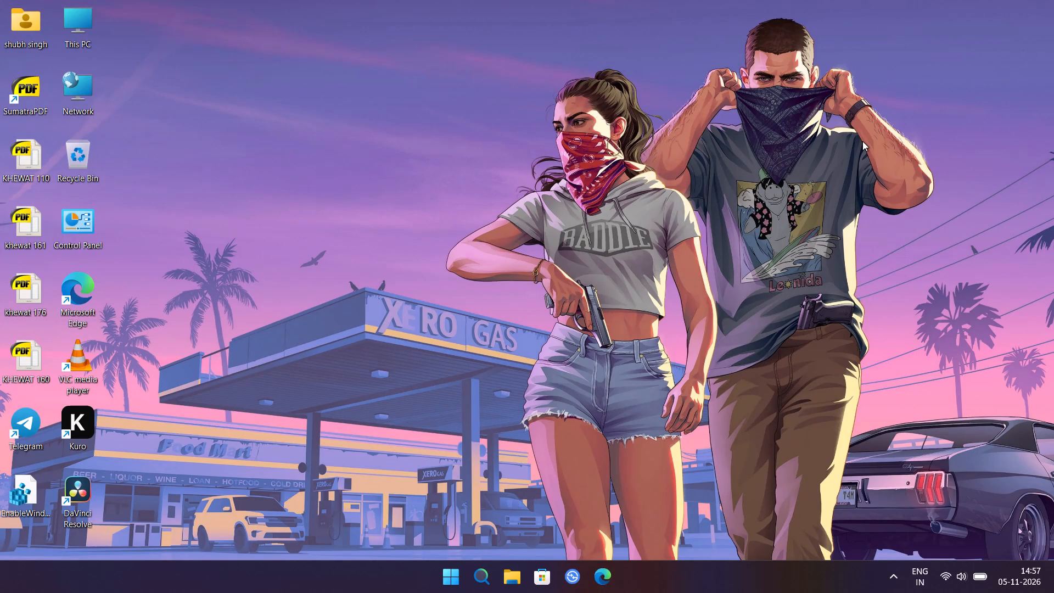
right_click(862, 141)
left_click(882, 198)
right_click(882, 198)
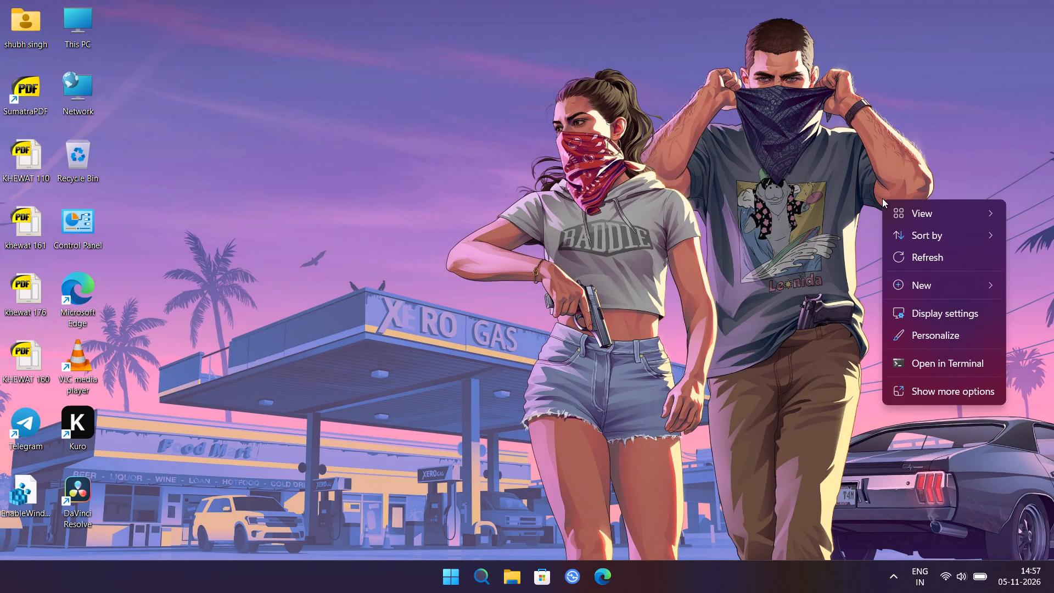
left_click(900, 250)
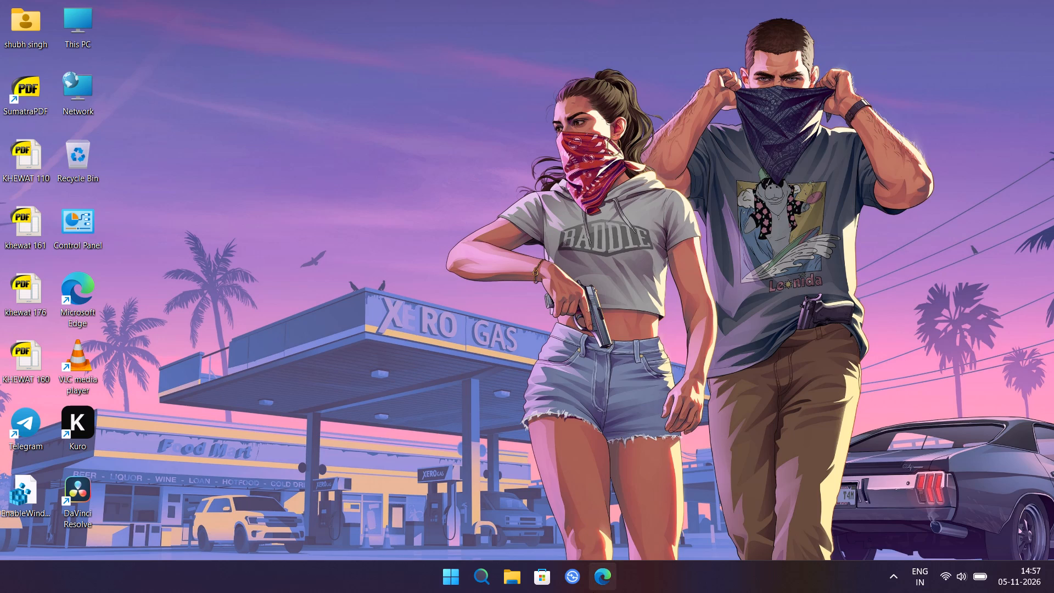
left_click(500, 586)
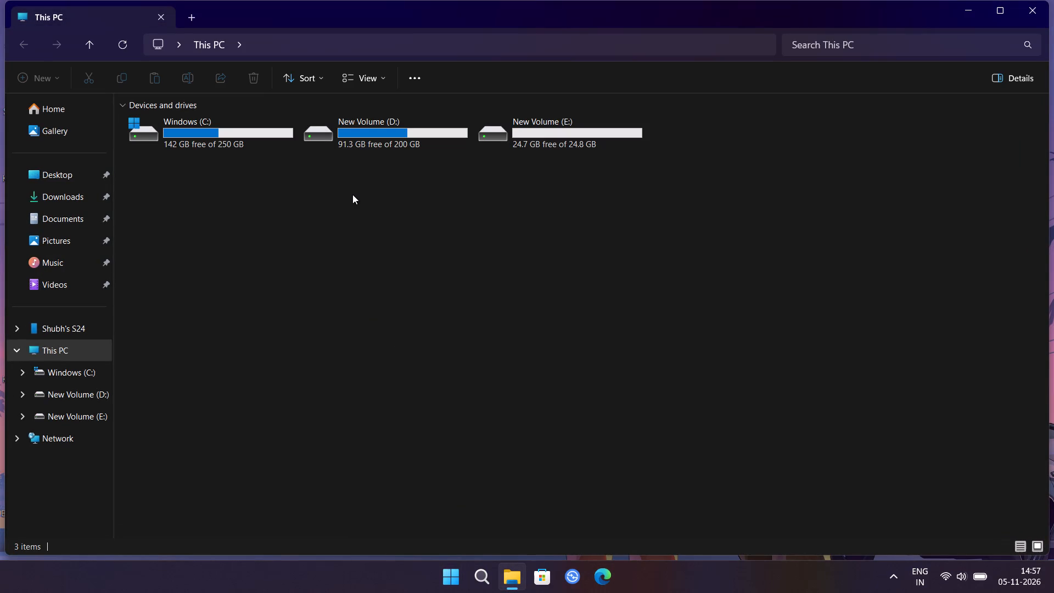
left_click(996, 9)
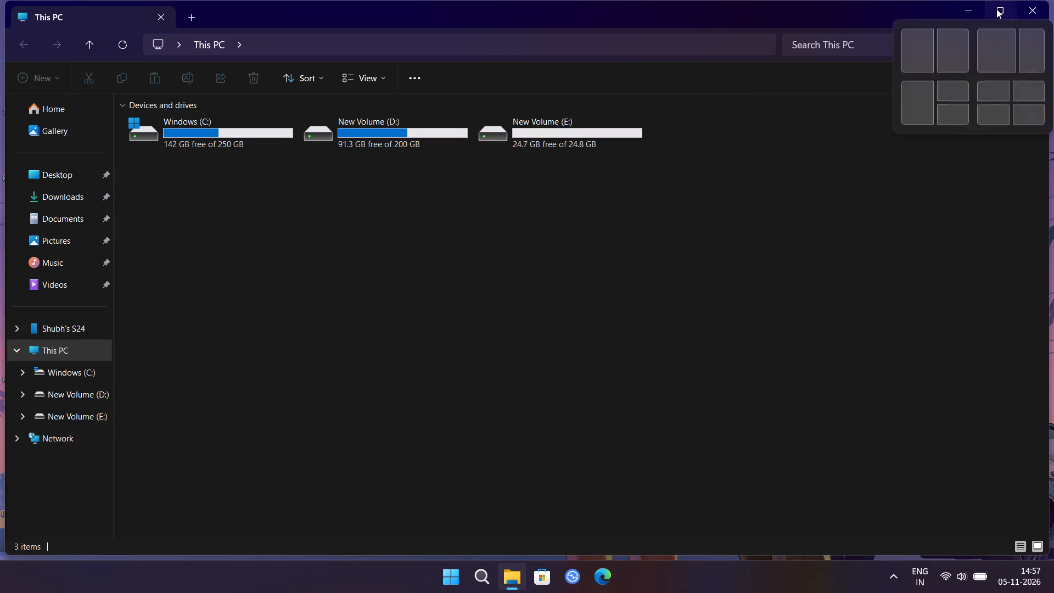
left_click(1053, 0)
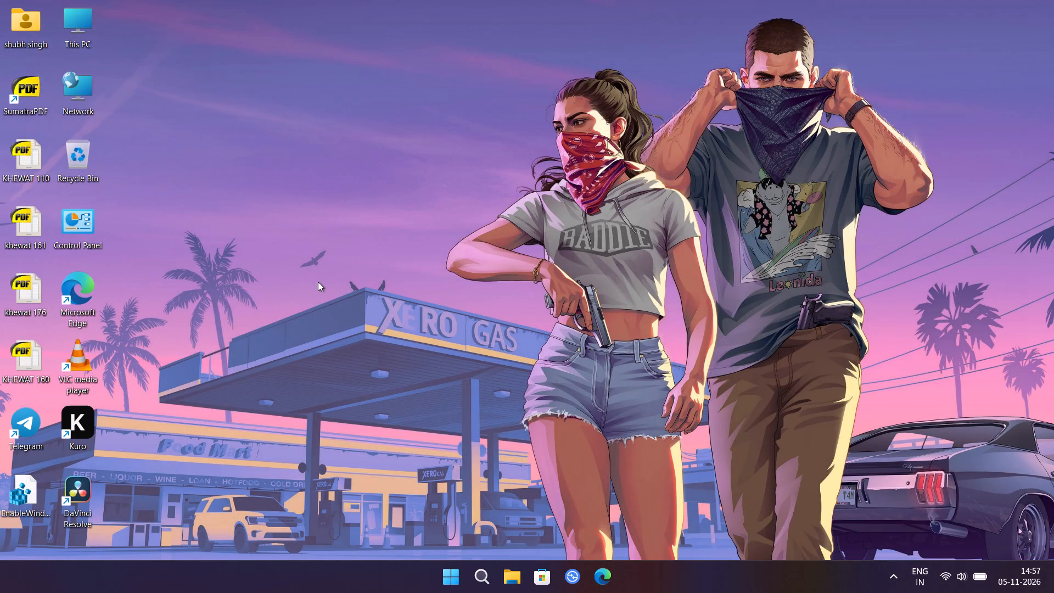
Launch the Kuro application from its desktop shortcut.
left_click(64, 415)
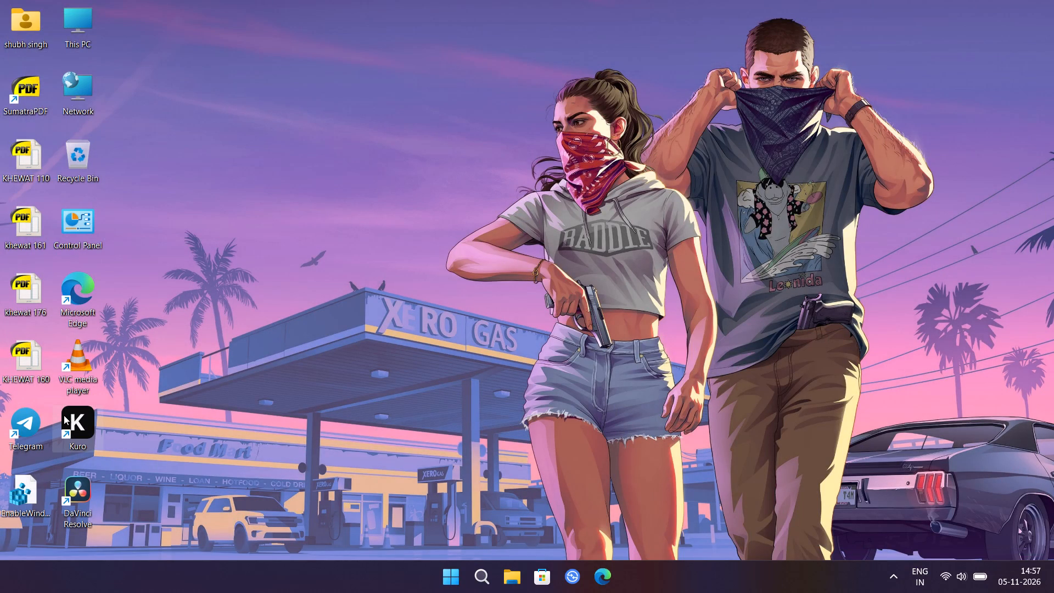
double_click(64, 415)
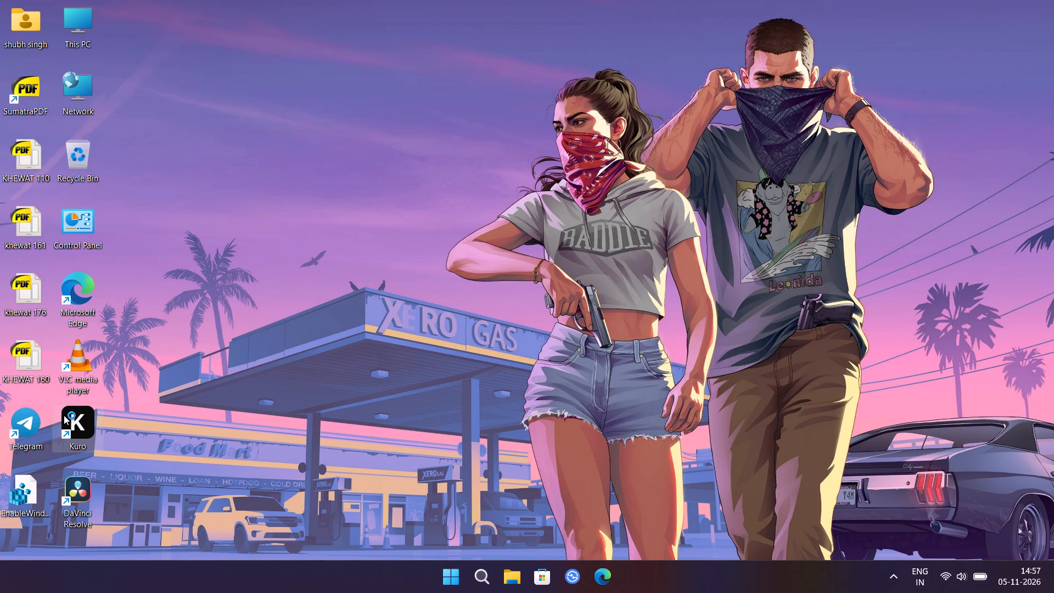
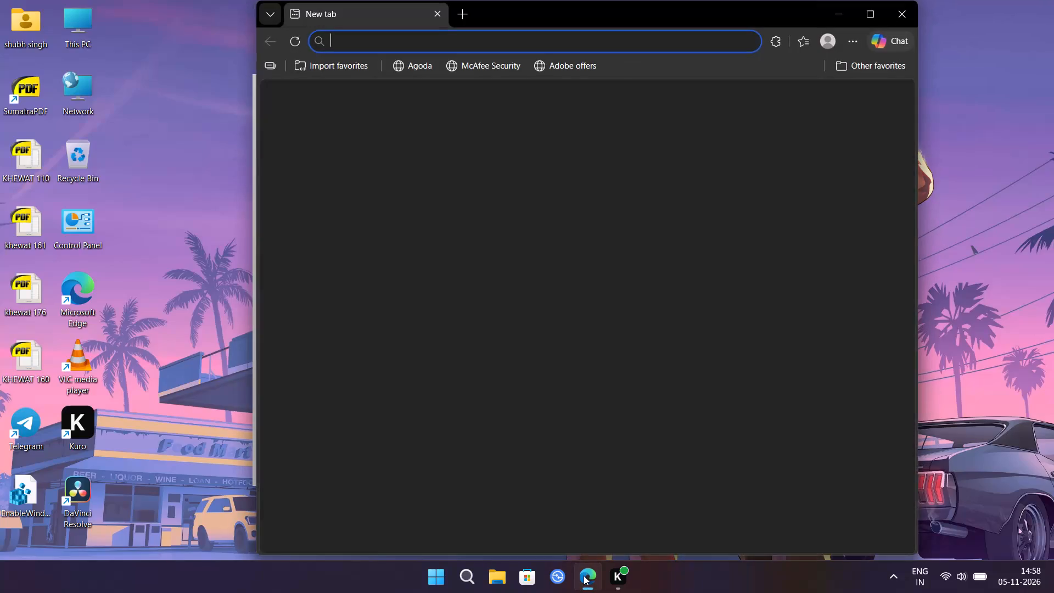
Maximize the Edge window and search the web for gemini in a new tab.
left_click(860, 19)
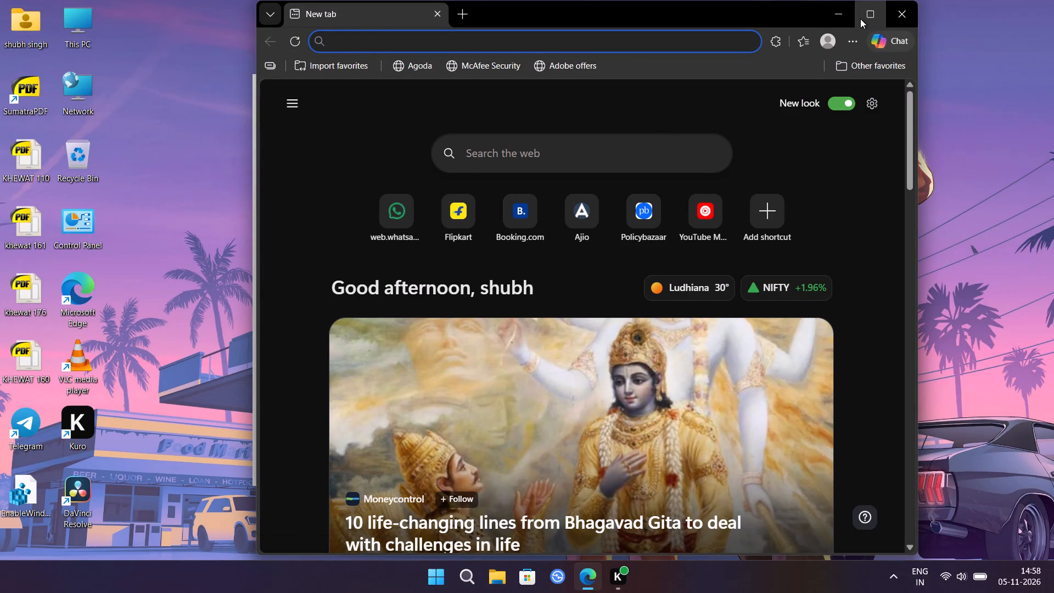
left_click(202, 8)
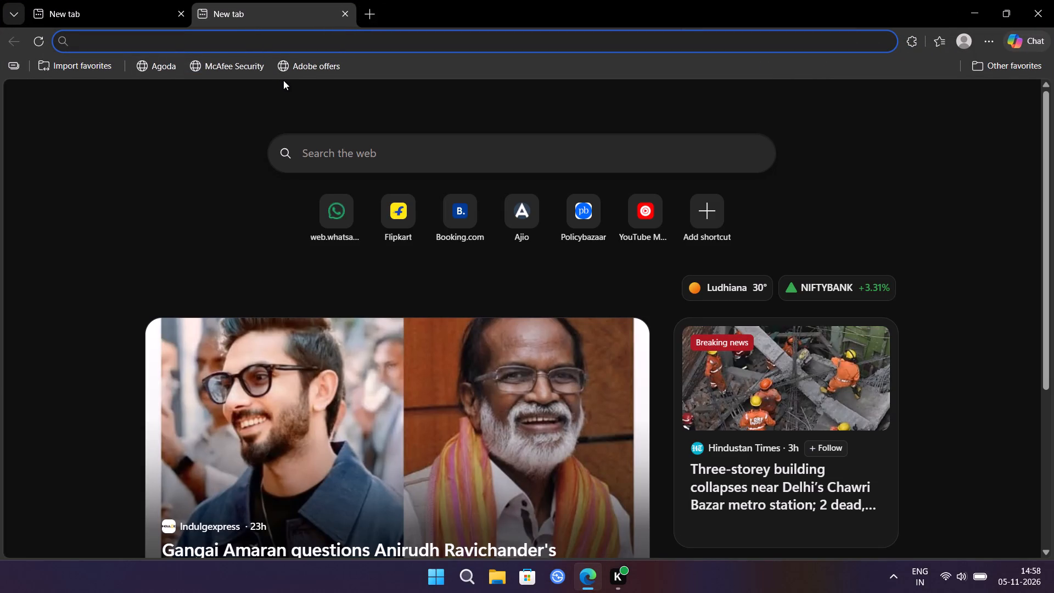
left_click(408, 149)
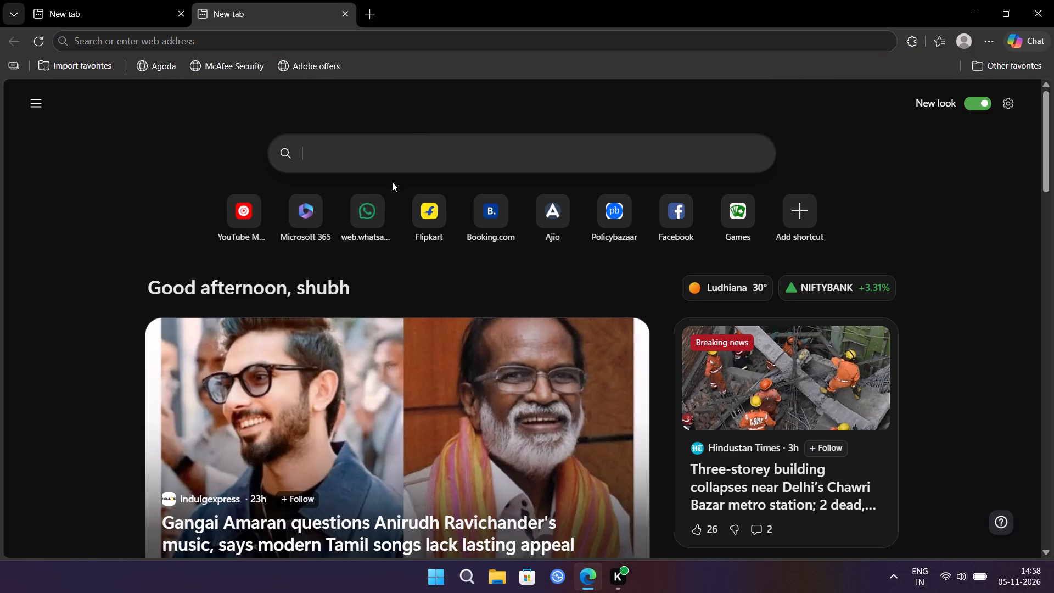
left_click(384, 203)
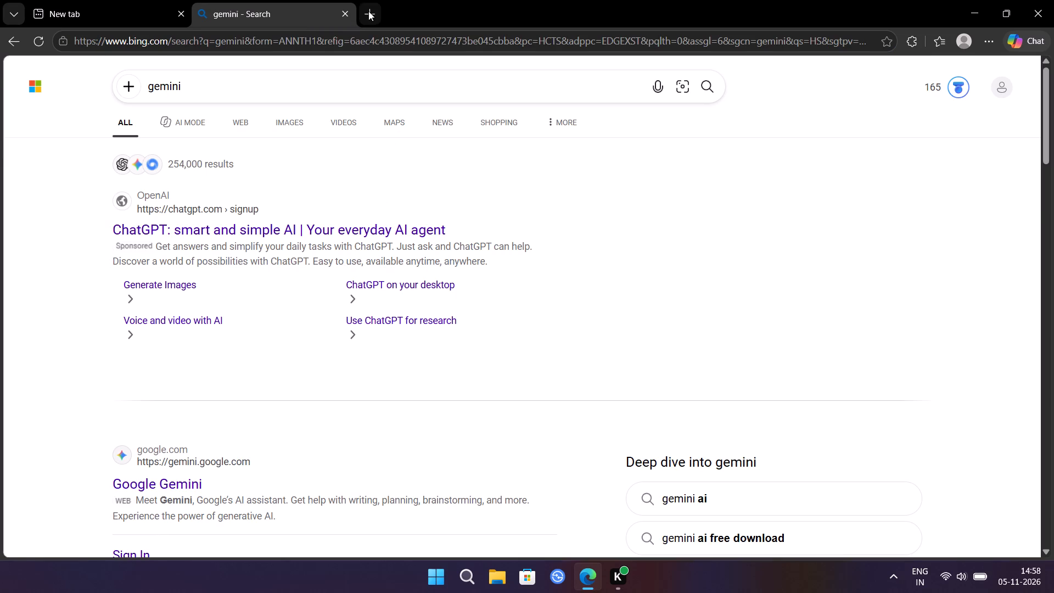
Search the web for canva in another new tab.
left_click(369, 11)
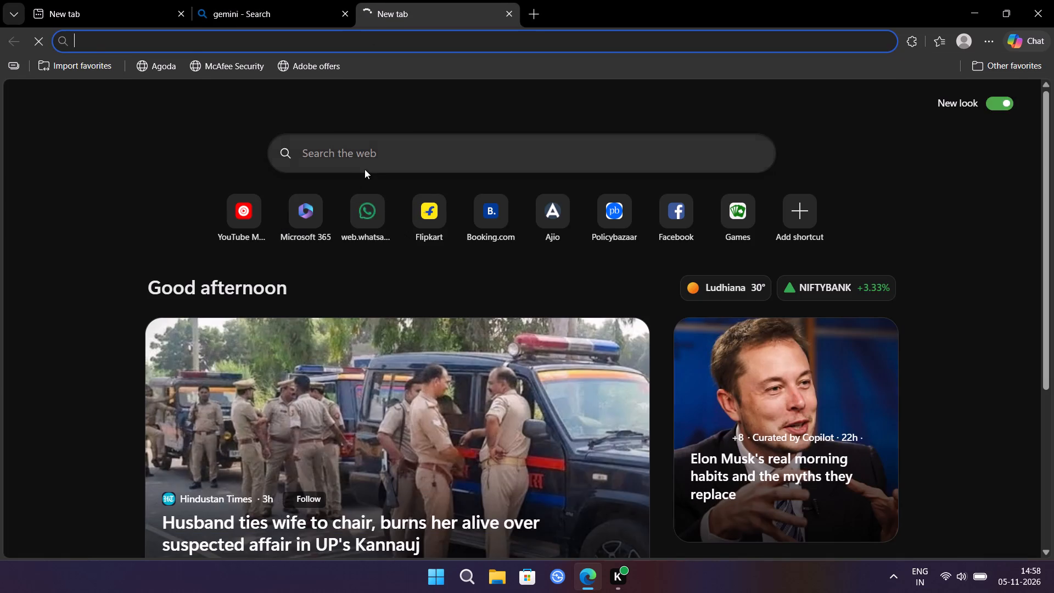
left_click(369, 159)
type("can")
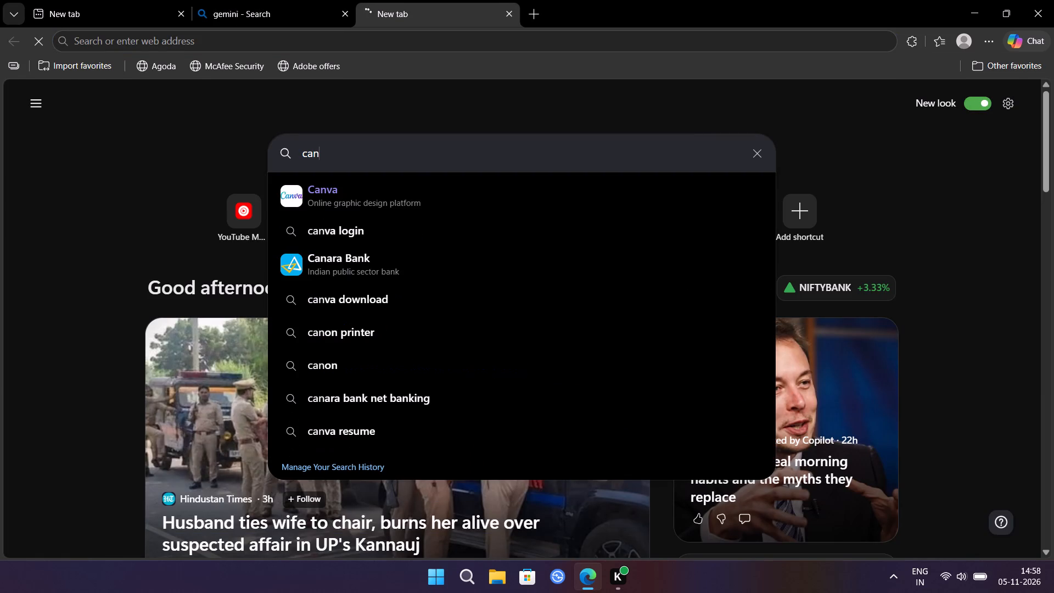
left_click(414, 184)
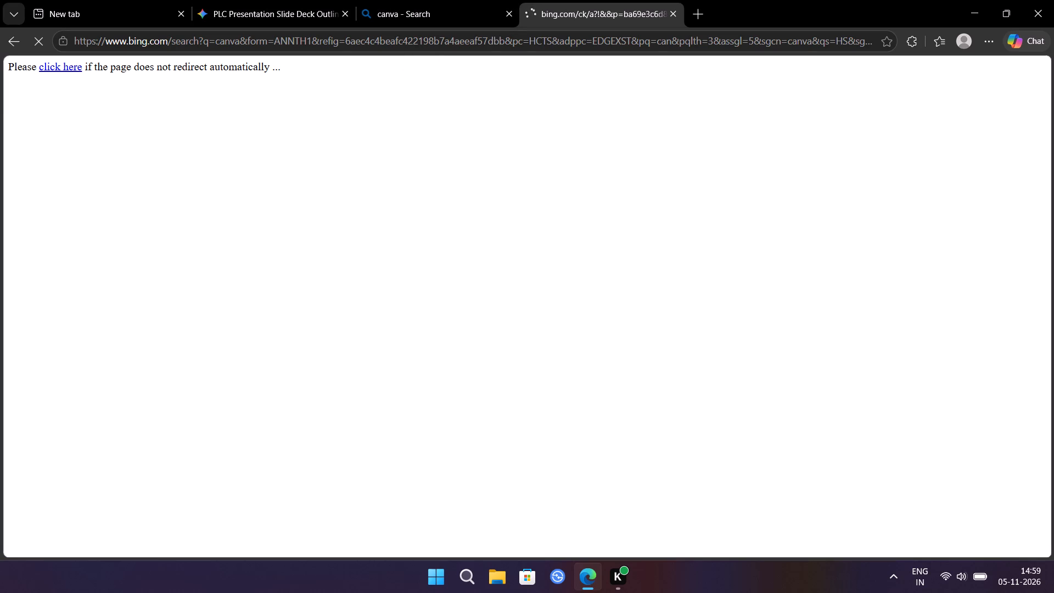
left_click(434, 5)
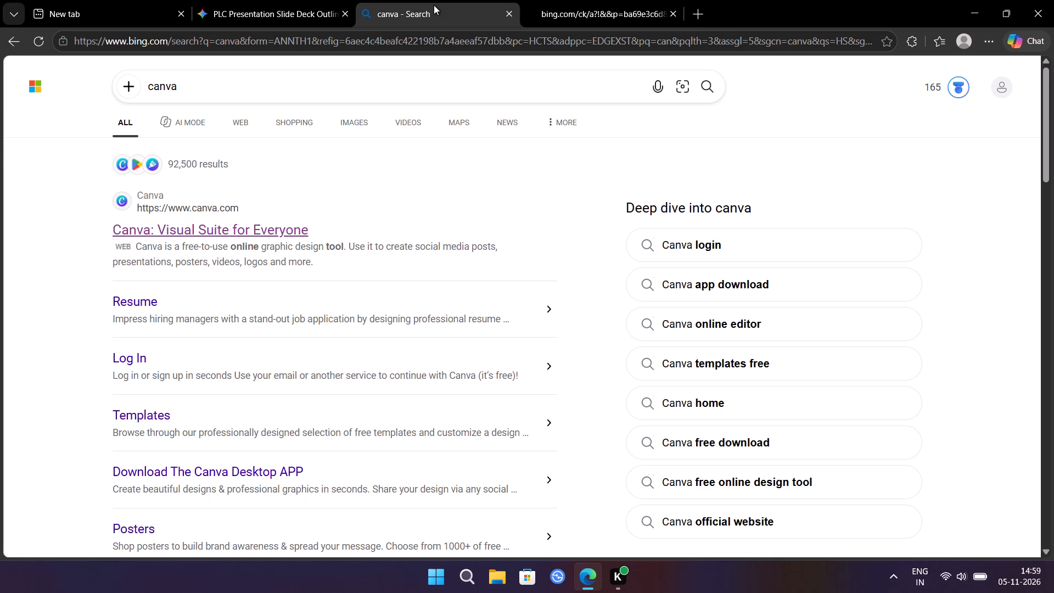
left_click(555, 9)
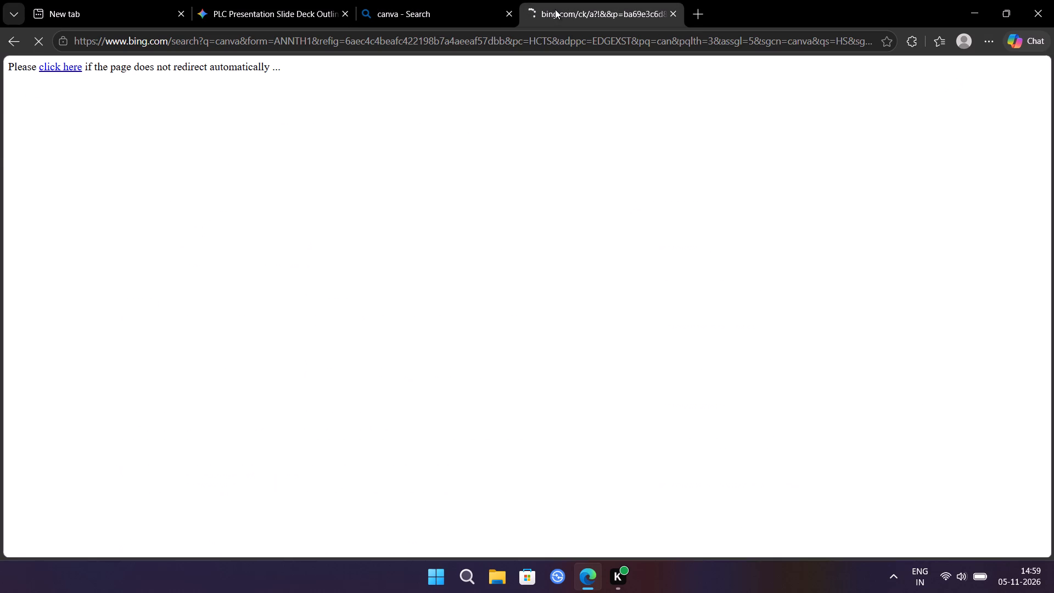
left_click(555, 9)
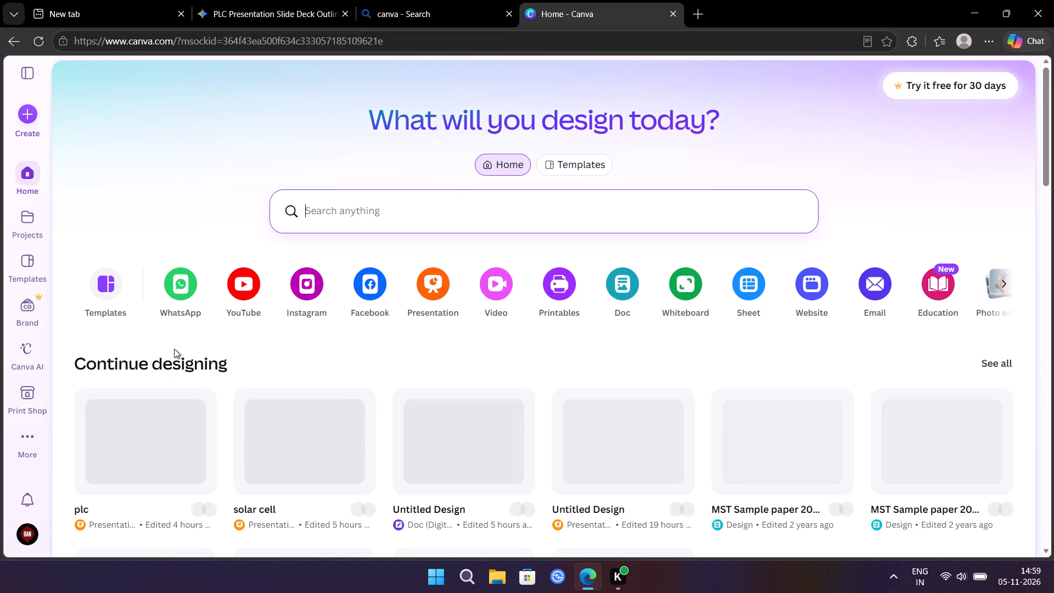
Open the plc presentation at its blank page 6 and place its browser tab directly beside the Gemini chat's tab.
left_click(150, 453)
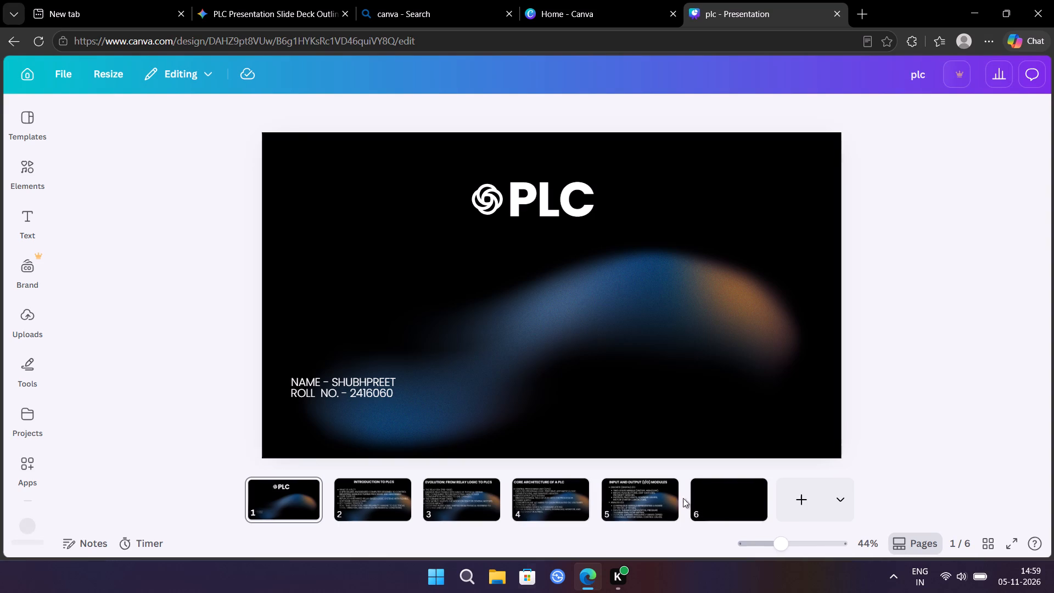
left_click(704, 497)
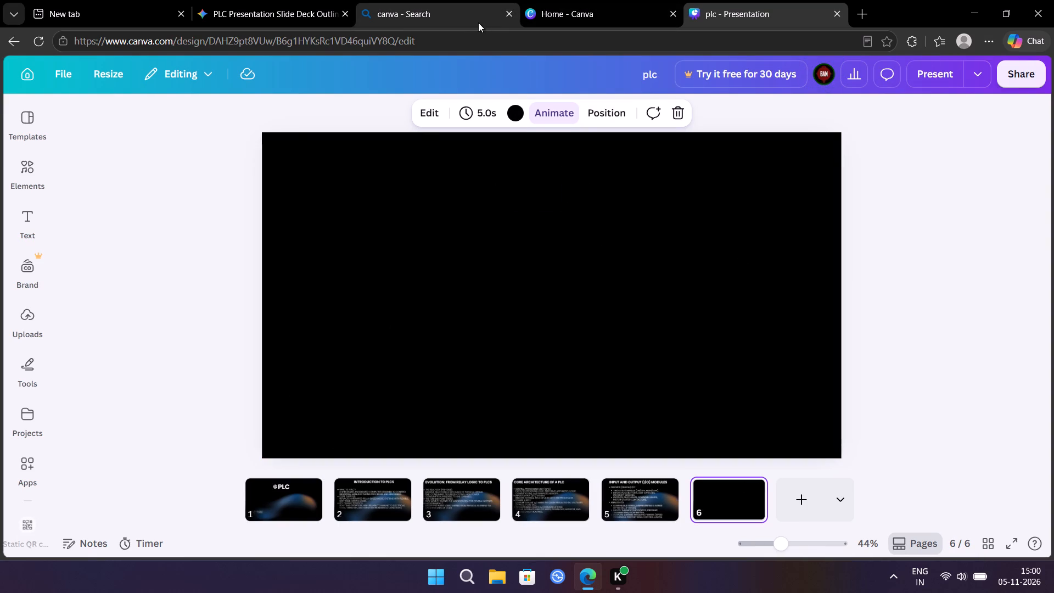
left_click_drag(711, 13, 501, 25)
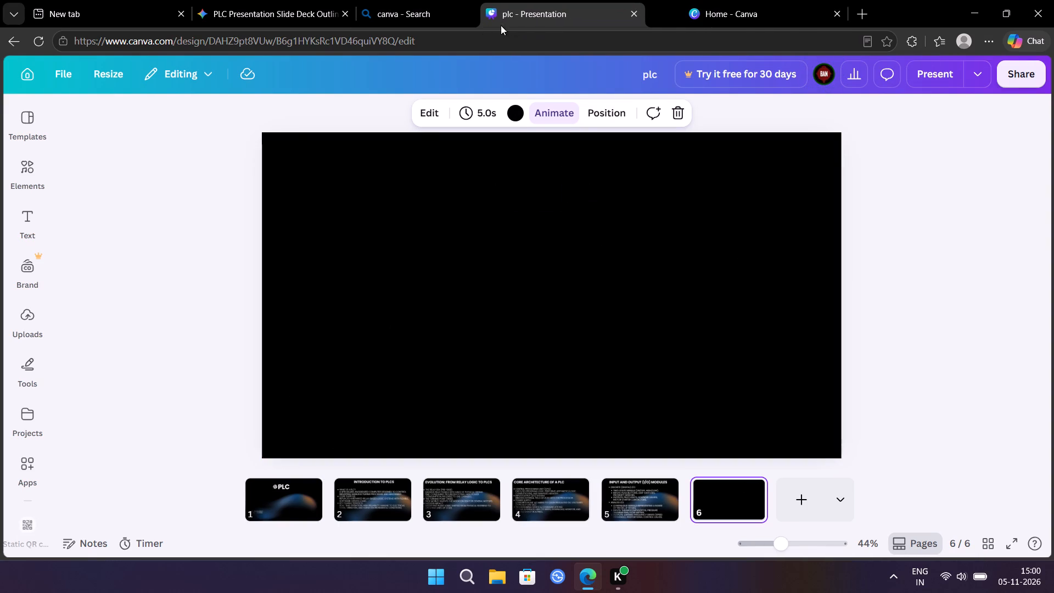
left_click_drag(501, 25, 396, 20)
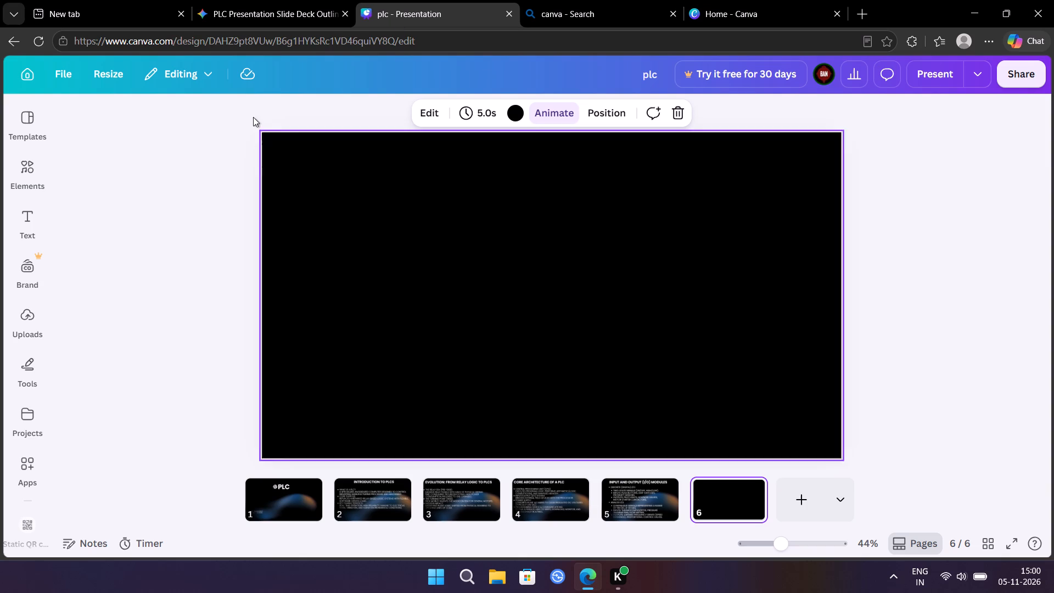
Apply the "The Break" page of the dark Group Project template to page 6.
left_click(41, 113)
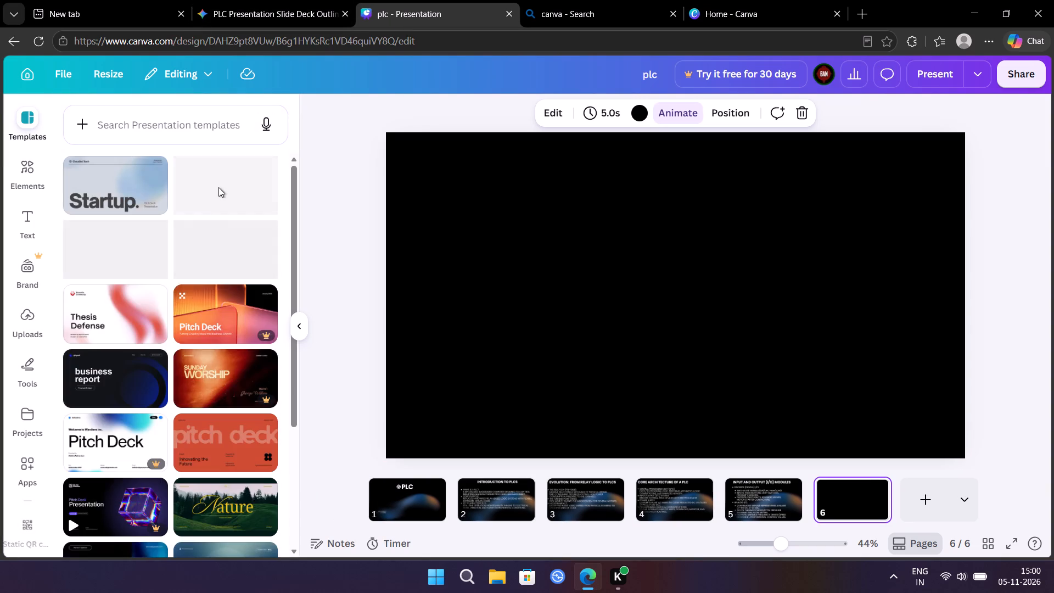
left_click(94, 198)
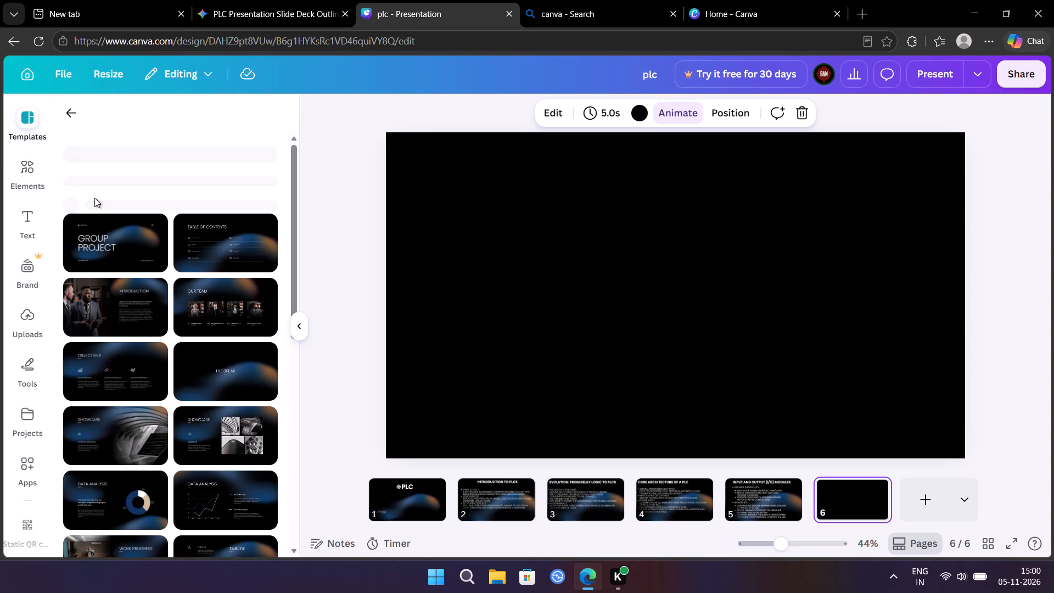
left_click(223, 354)
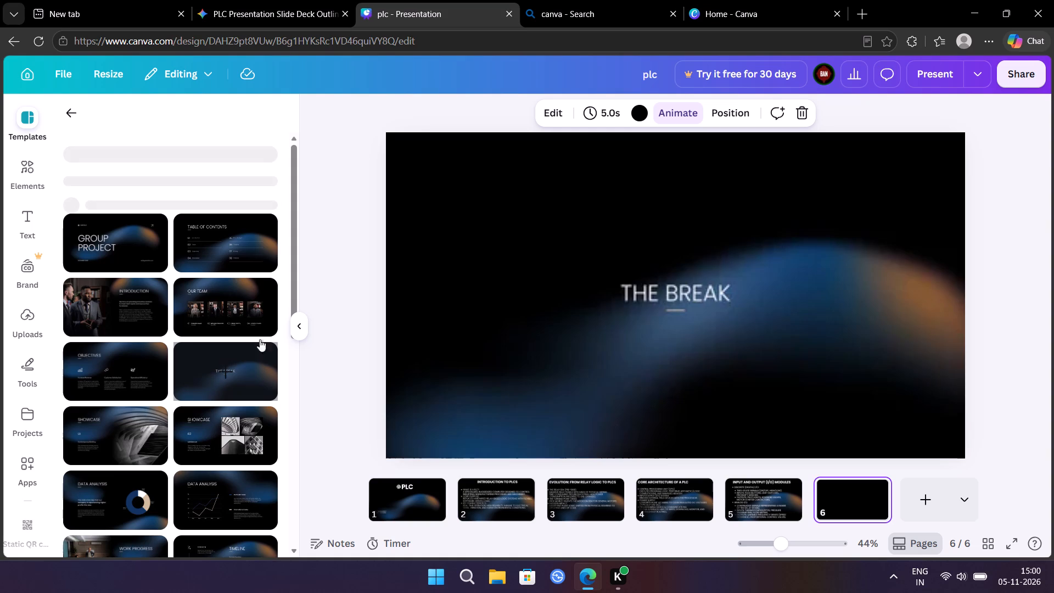
left_click(667, 292)
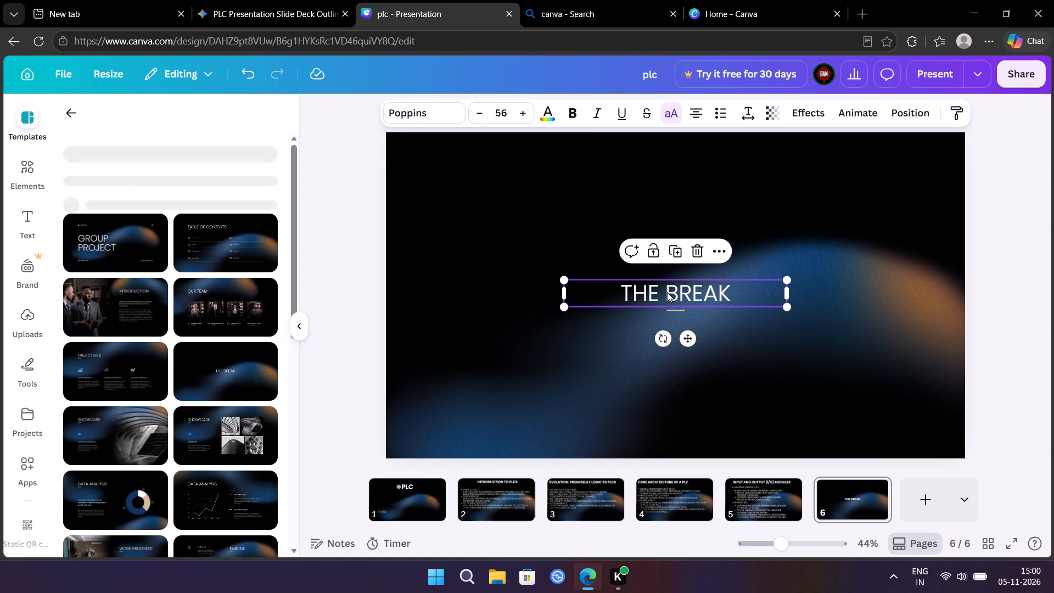
left_click(691, 252)
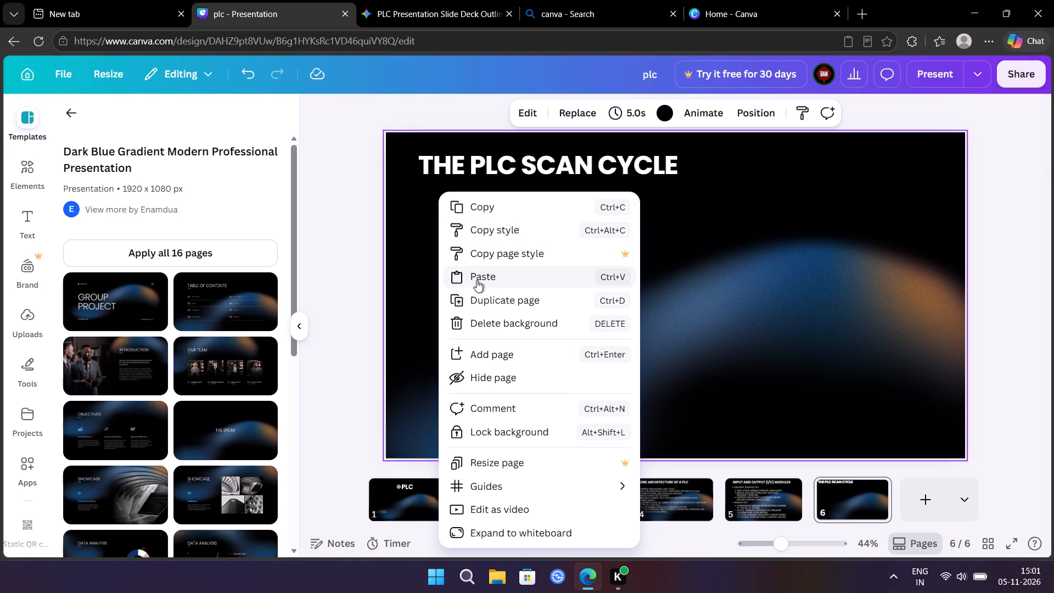
left_click(476, 280)
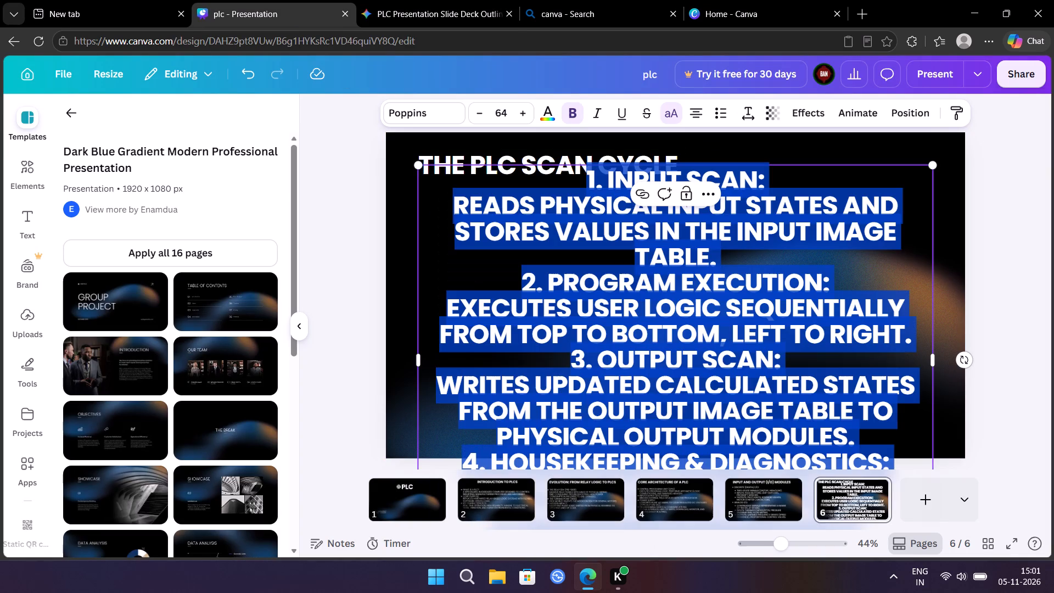
left_click(501, 122)
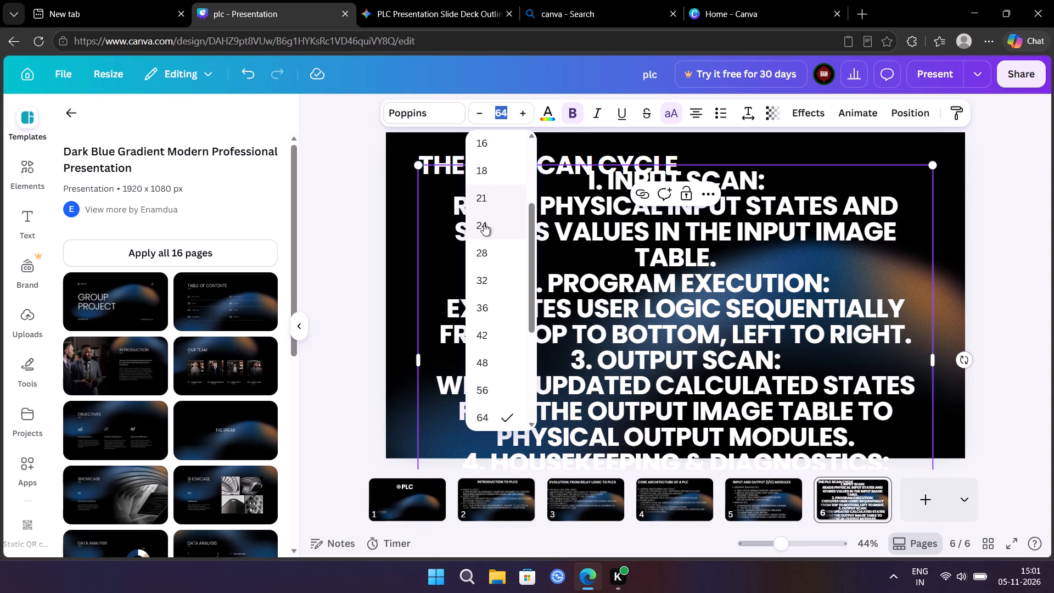
left_click(486, 329)
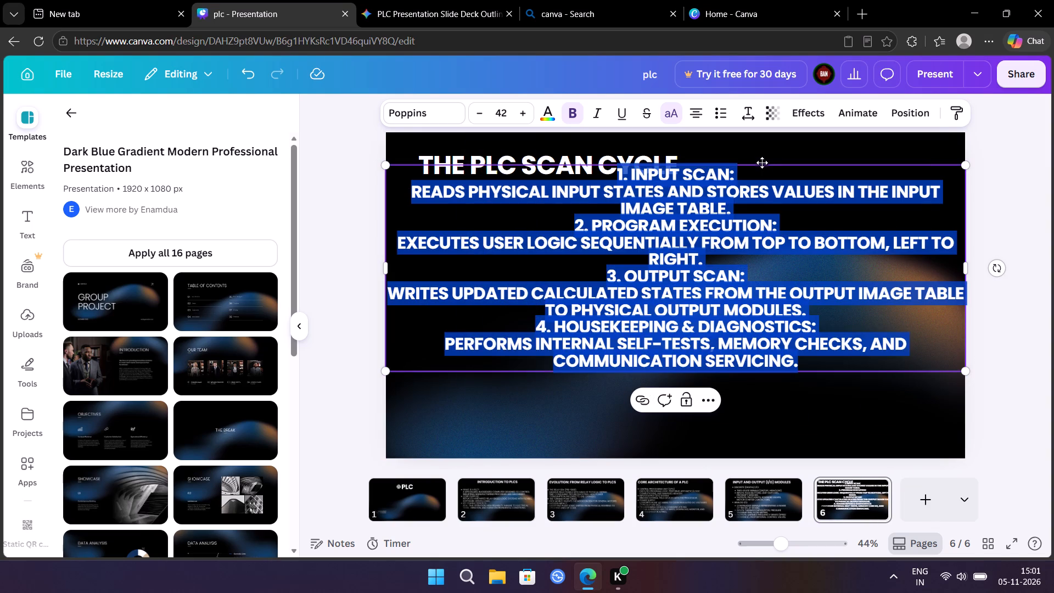
Left-align the scan cycle text and position it below the heading, flush with the heading's left edge.
left_click_drag(761, 164, 759, 186)
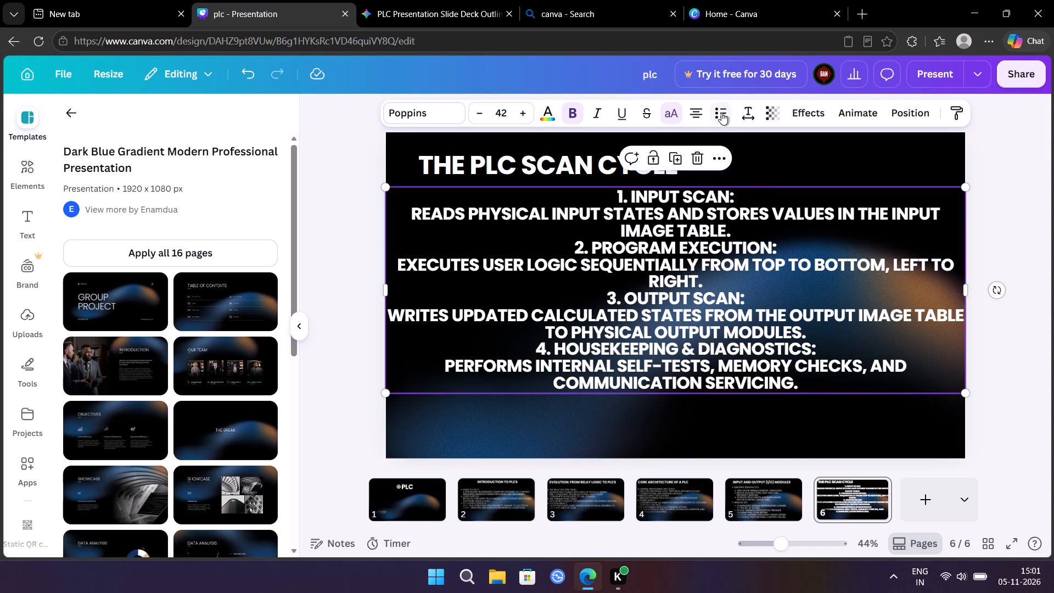
left_click(701, 115)
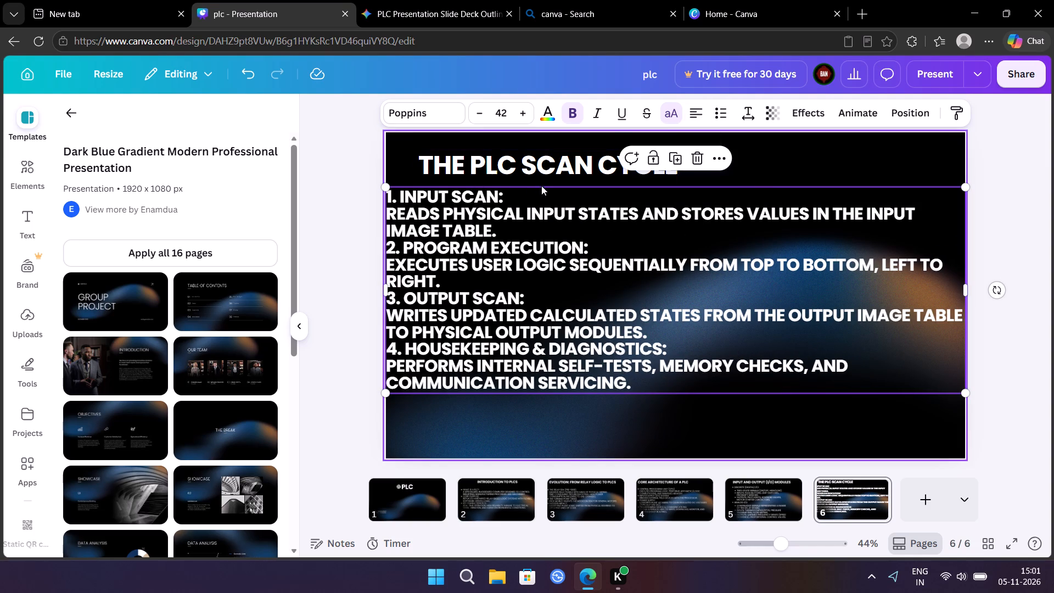
left_click(752, 189)
left_click_drag(754, 185, 759, 185)
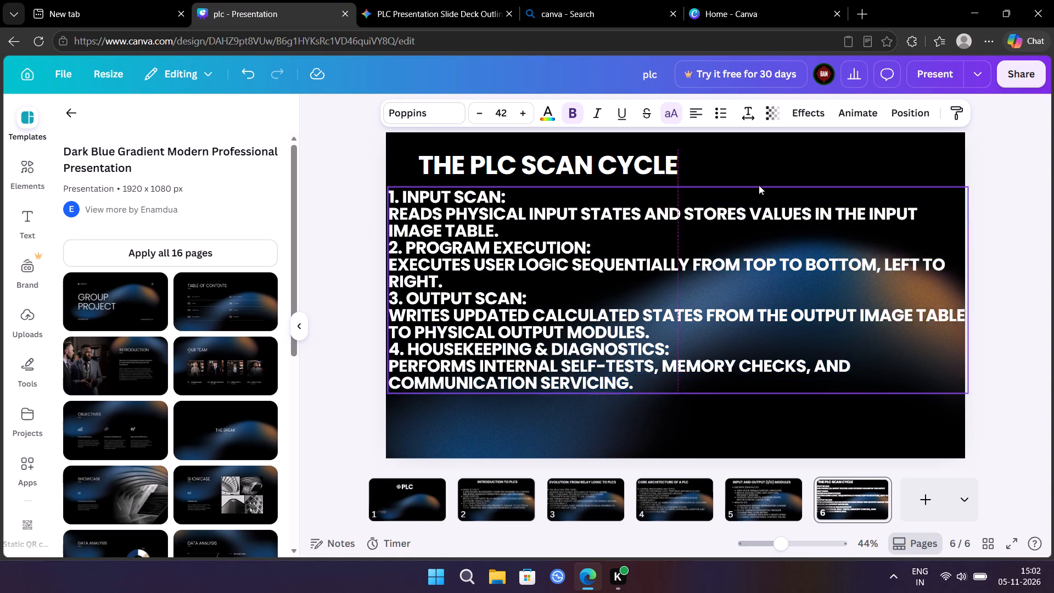
left_click_drag(759, 185, 789, 192)
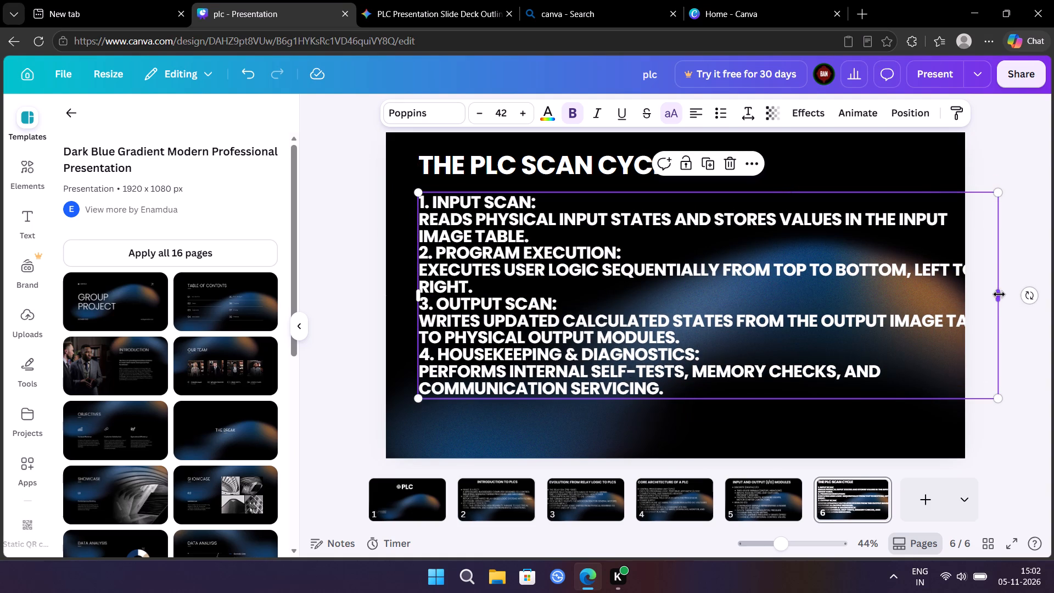
Narrow the scan cycle text box on page 6 so its lines wrap well inside the page.
left_click_drag(999, 294, 929, 311)
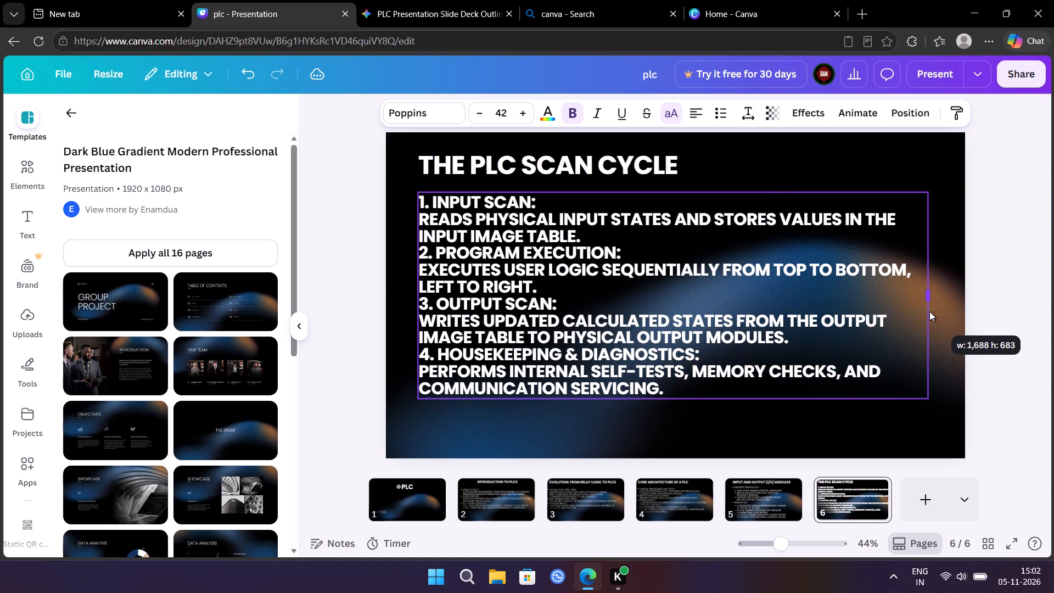
left_click_drag(929, 311, 910, 317)
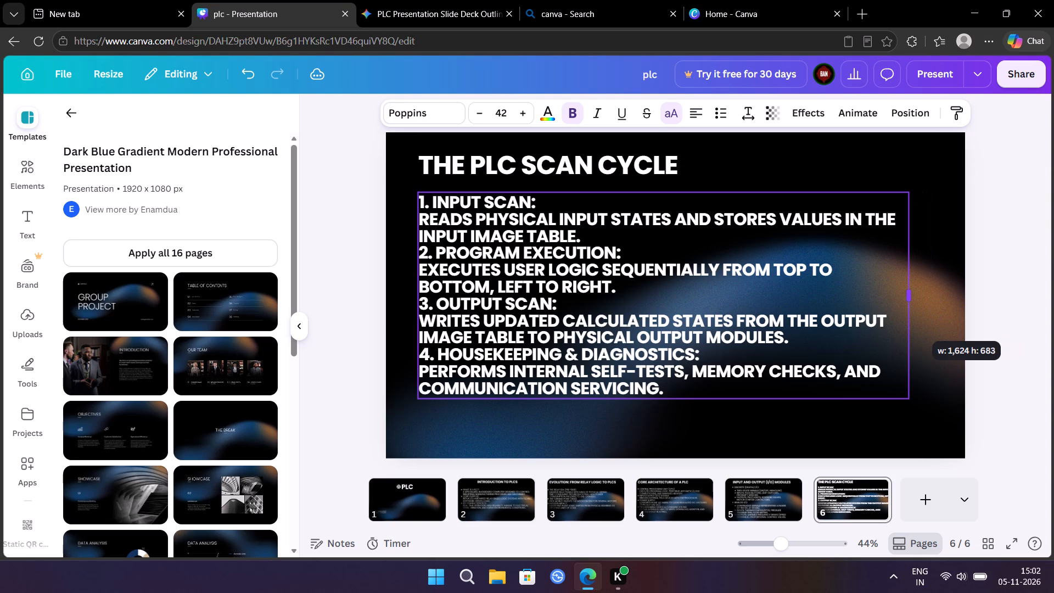
left_click_drag(910, 317, 879, 328)
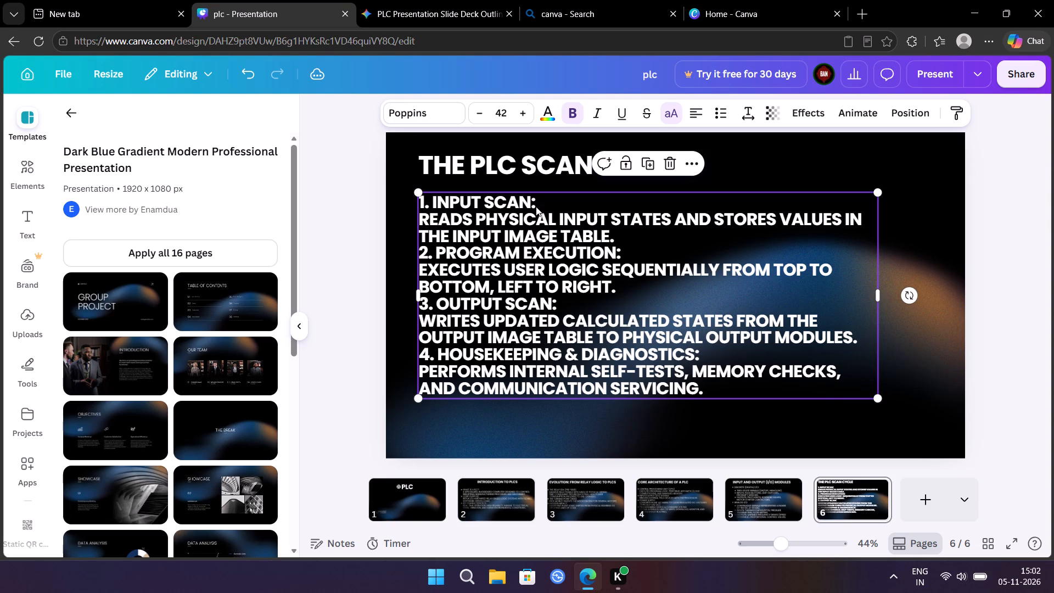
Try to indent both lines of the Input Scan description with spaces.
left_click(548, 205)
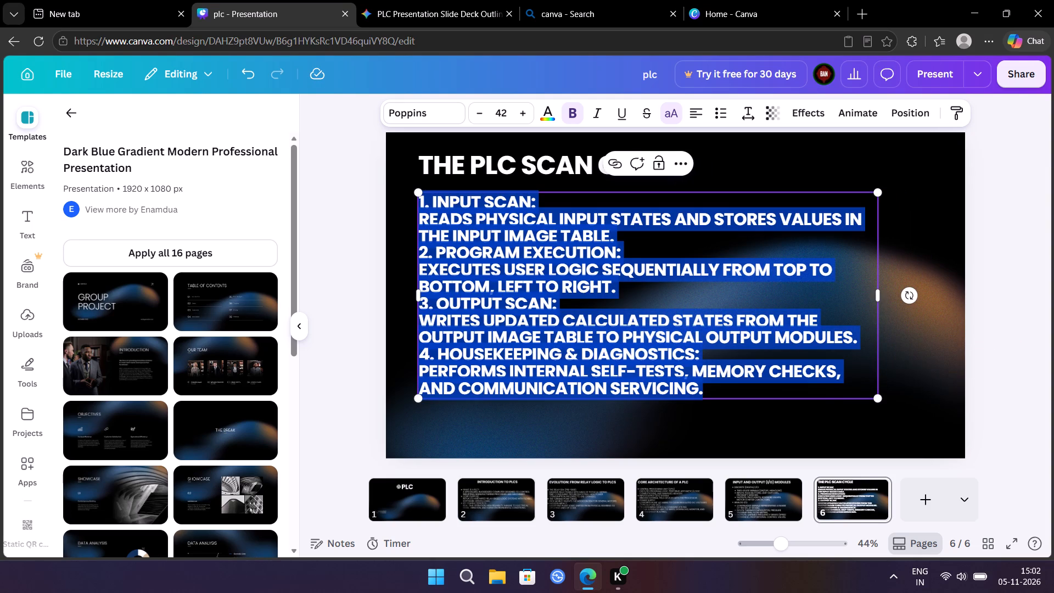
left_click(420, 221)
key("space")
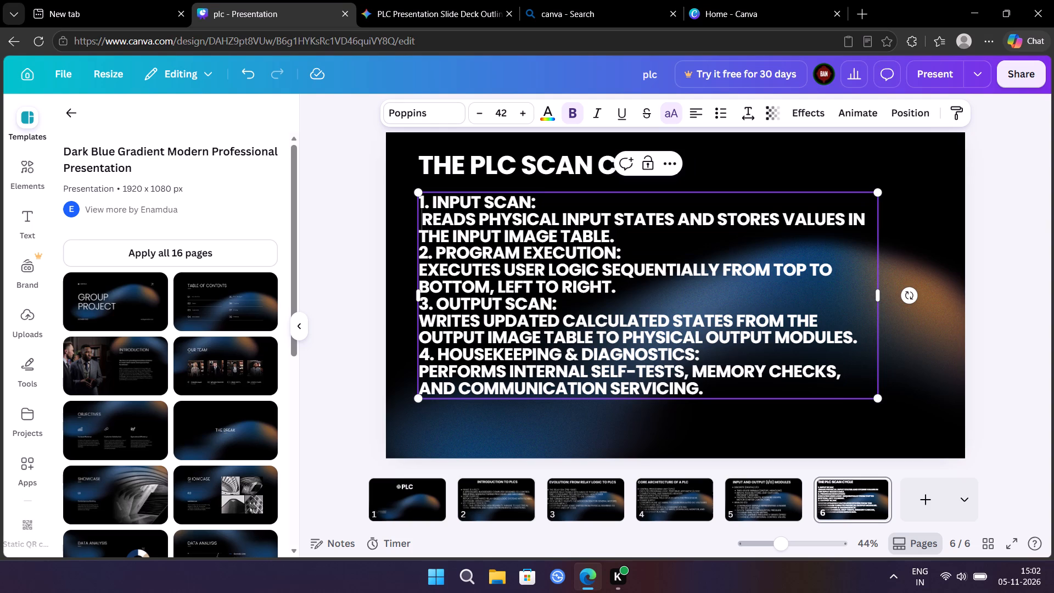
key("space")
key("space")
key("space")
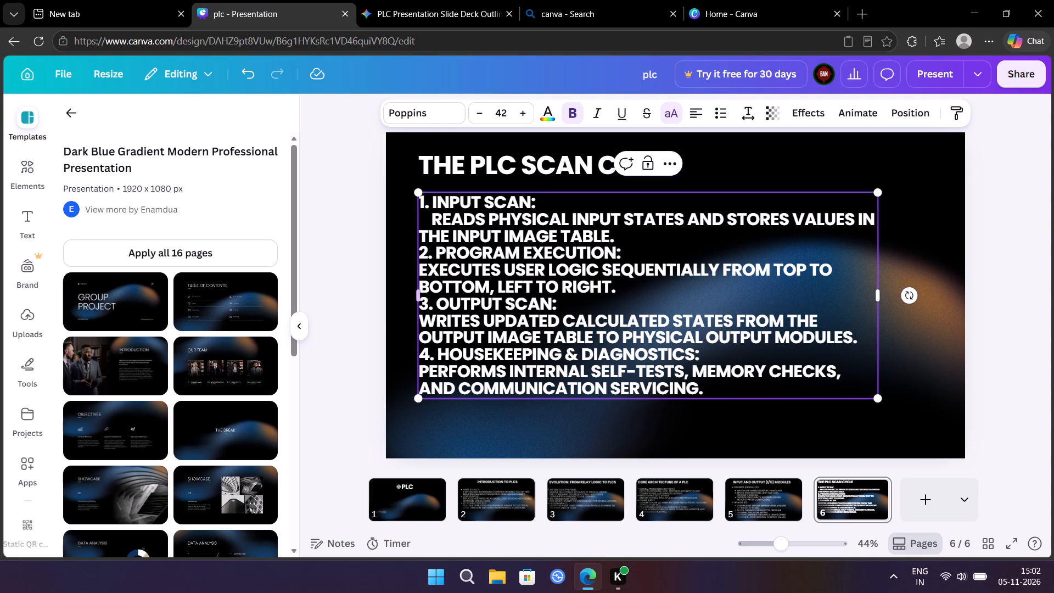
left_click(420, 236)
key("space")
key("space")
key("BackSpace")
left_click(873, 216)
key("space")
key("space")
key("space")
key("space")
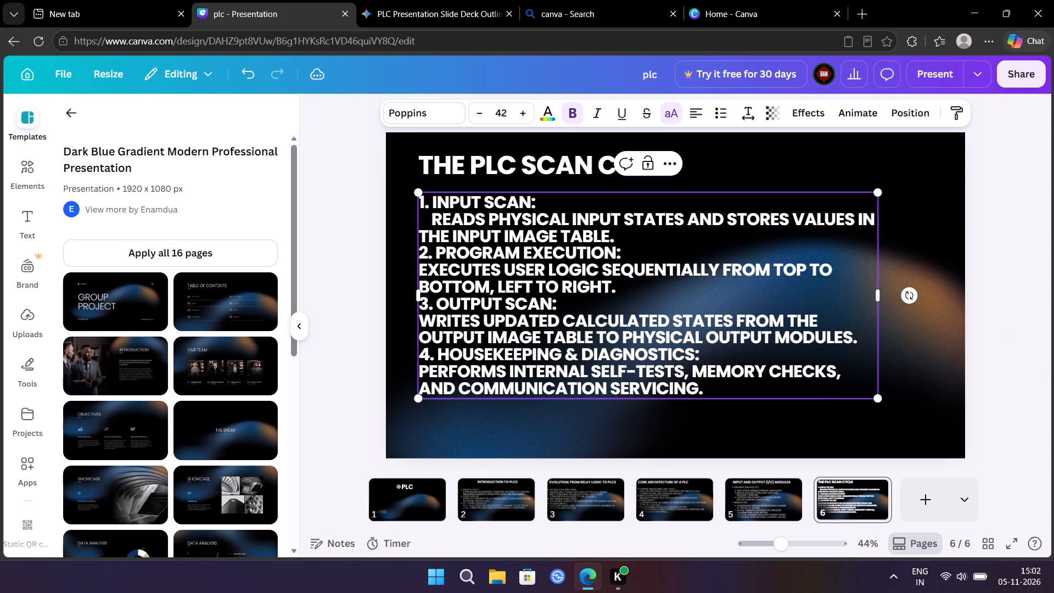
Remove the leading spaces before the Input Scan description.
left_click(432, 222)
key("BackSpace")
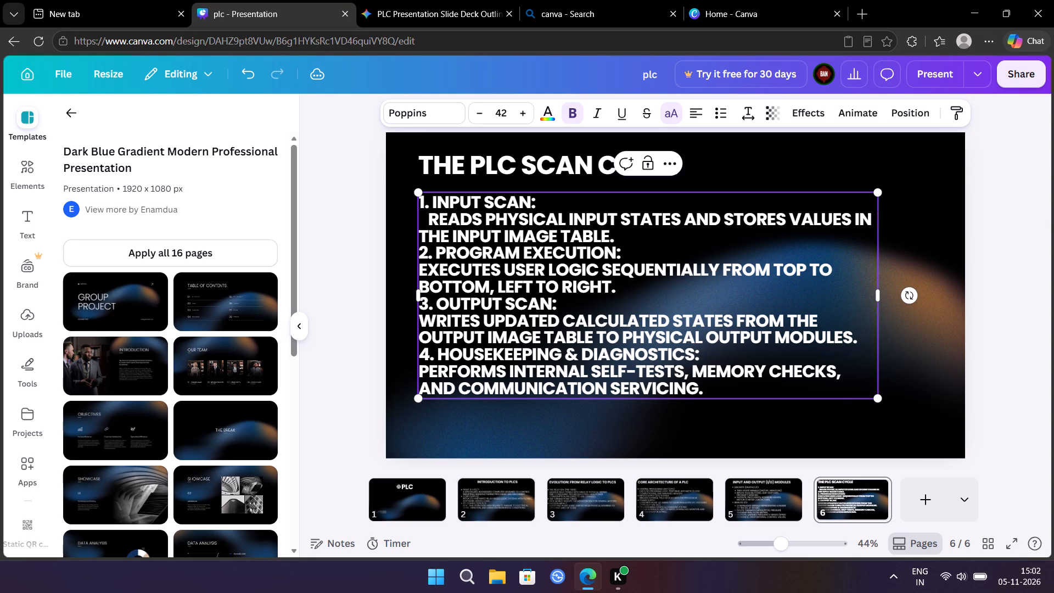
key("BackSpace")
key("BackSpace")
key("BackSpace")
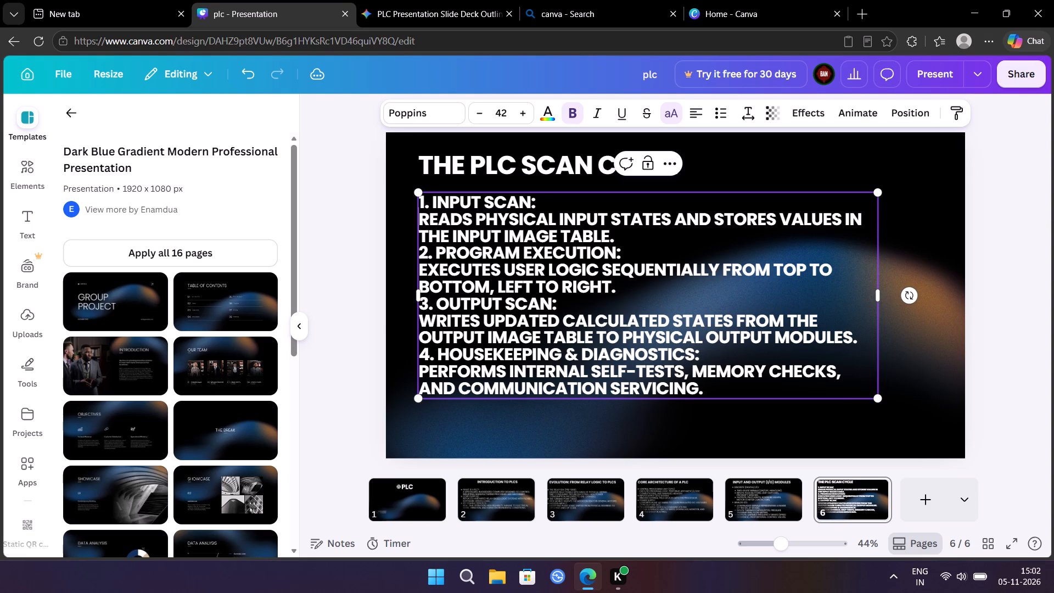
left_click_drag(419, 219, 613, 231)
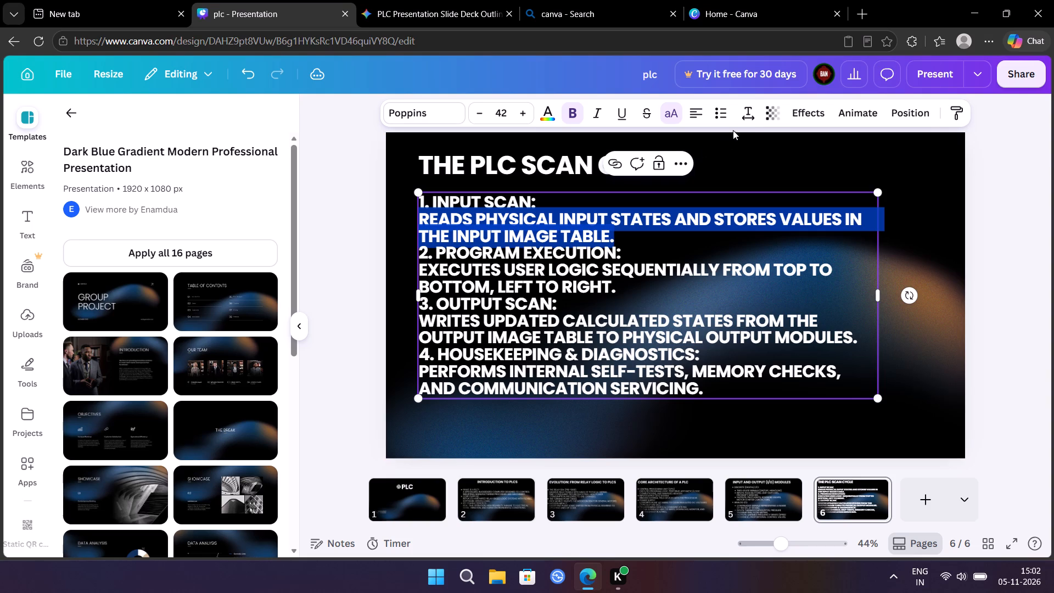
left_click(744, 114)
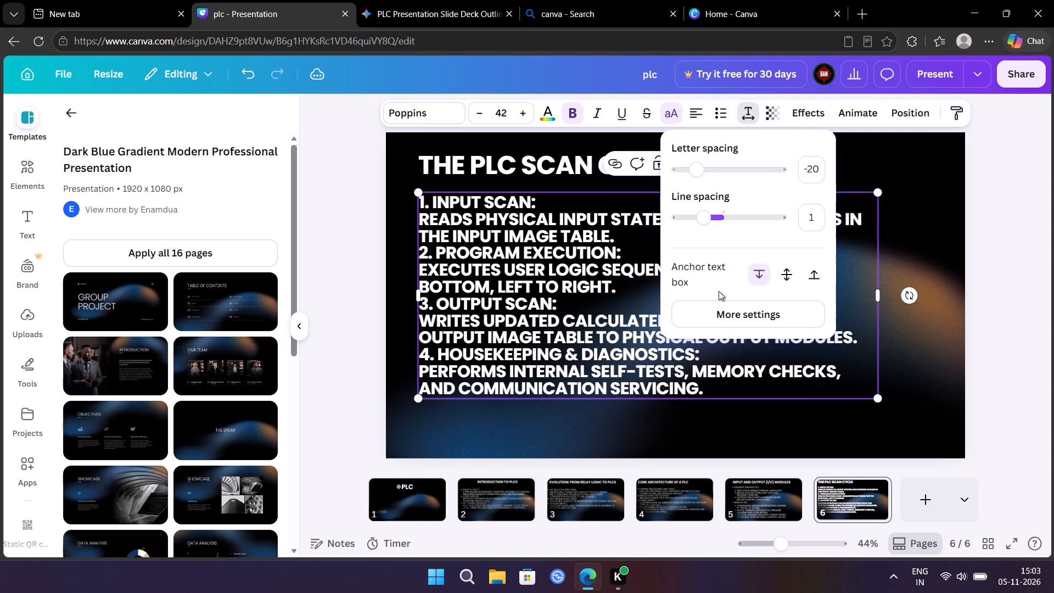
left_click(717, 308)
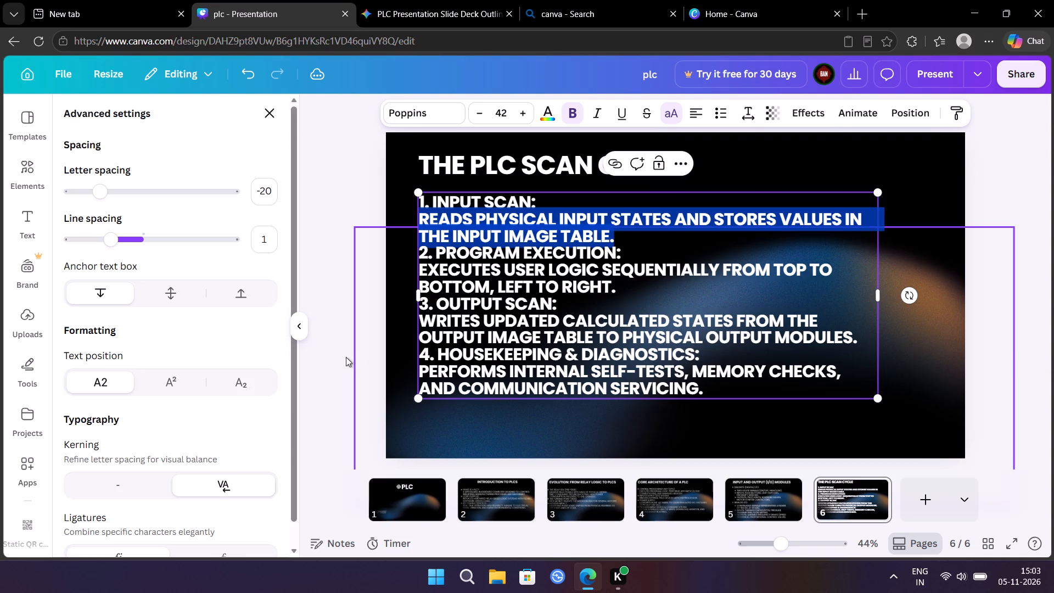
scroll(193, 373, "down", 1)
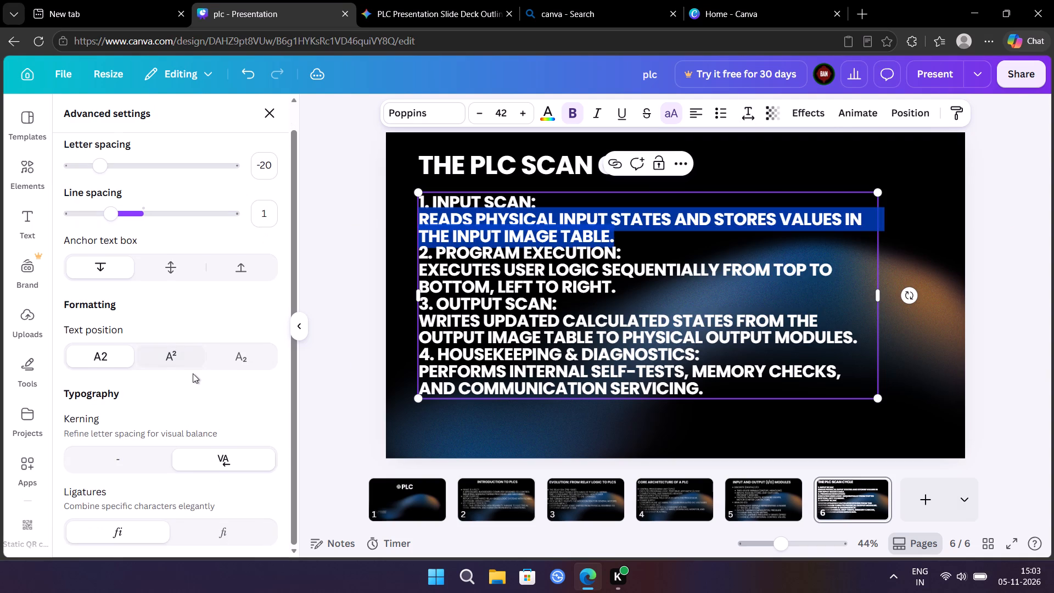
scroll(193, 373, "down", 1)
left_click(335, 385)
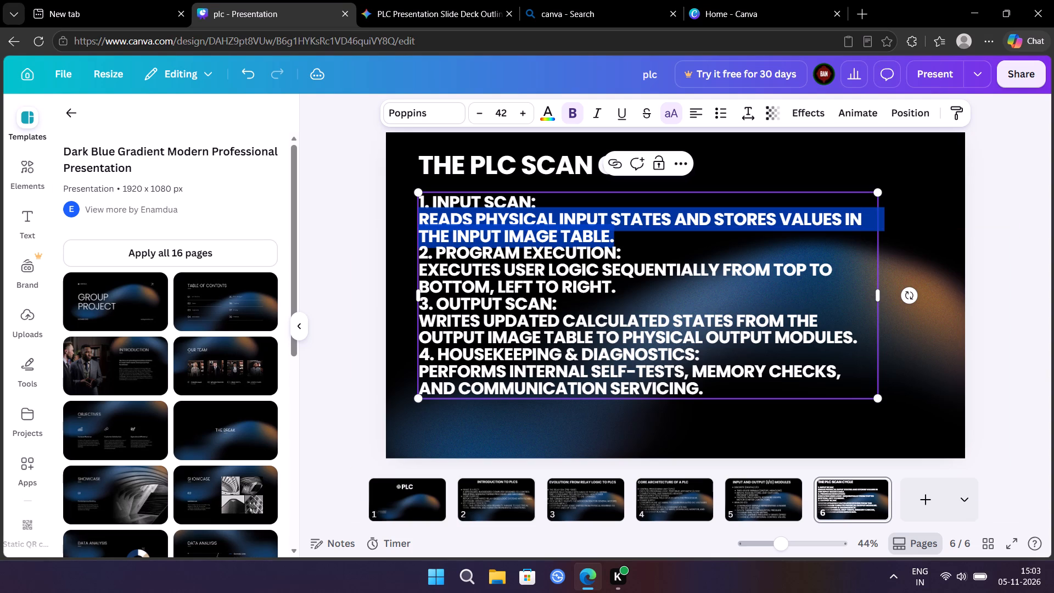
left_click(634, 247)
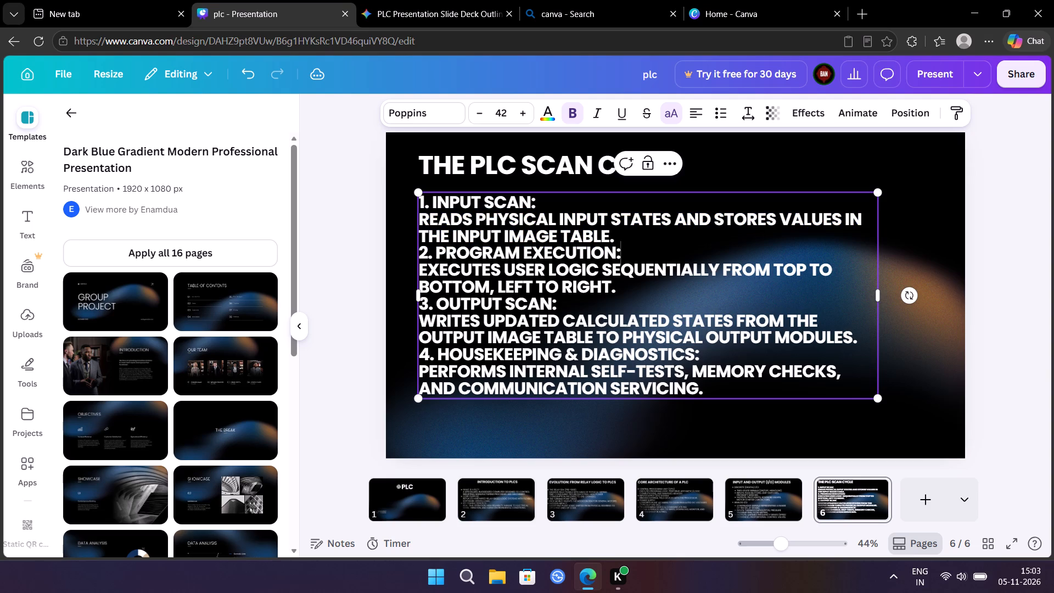
Format the descriptions under Input Scan, Program Execution, Output Scan and Housekeeping & Diagnostics as bulleted items.
left_click(420, 219)
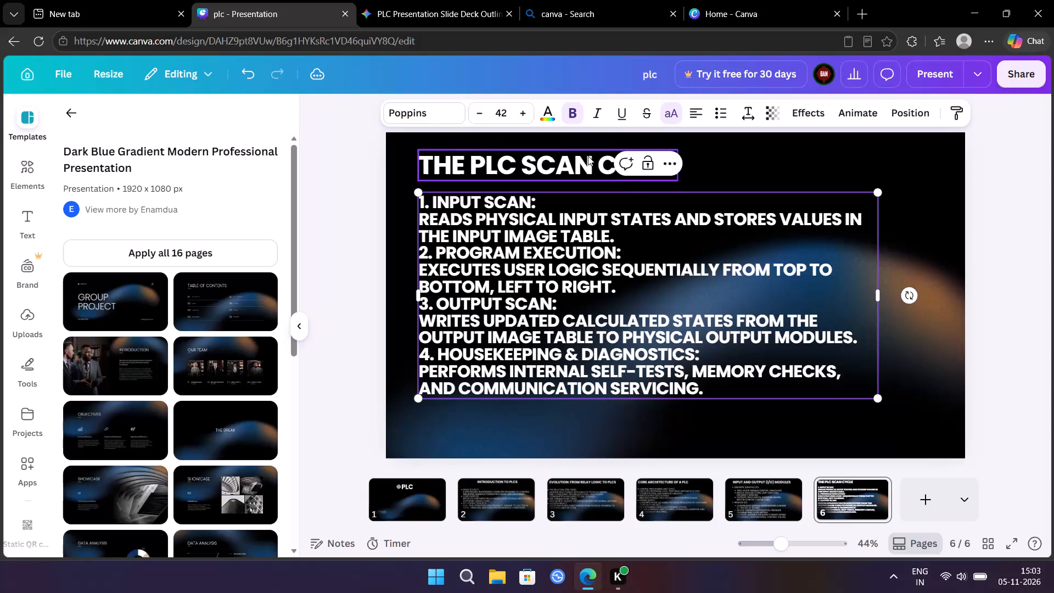
left_click(723, 108)
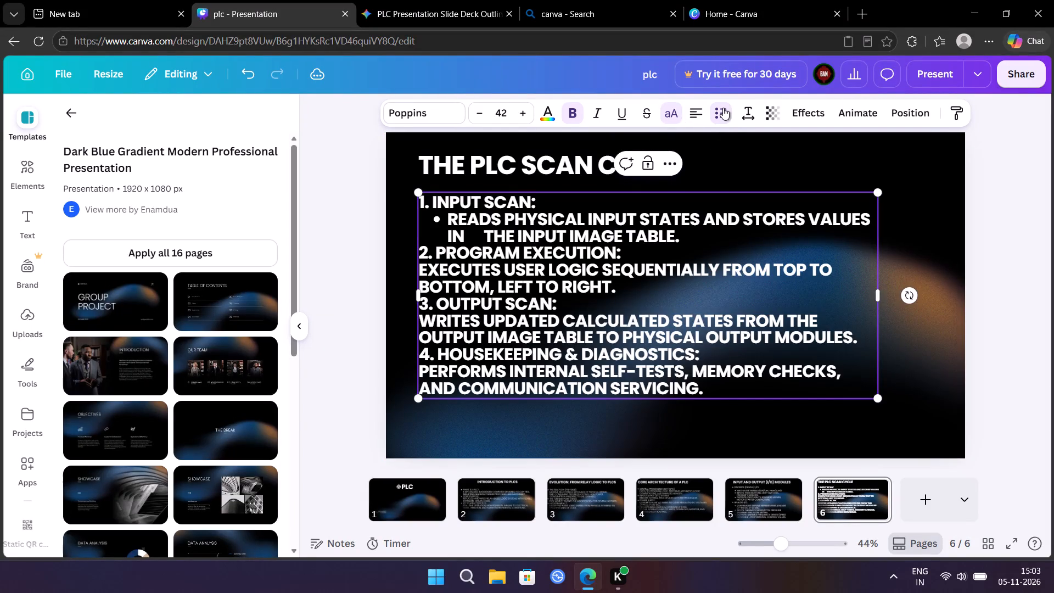
left_click(419, 269)
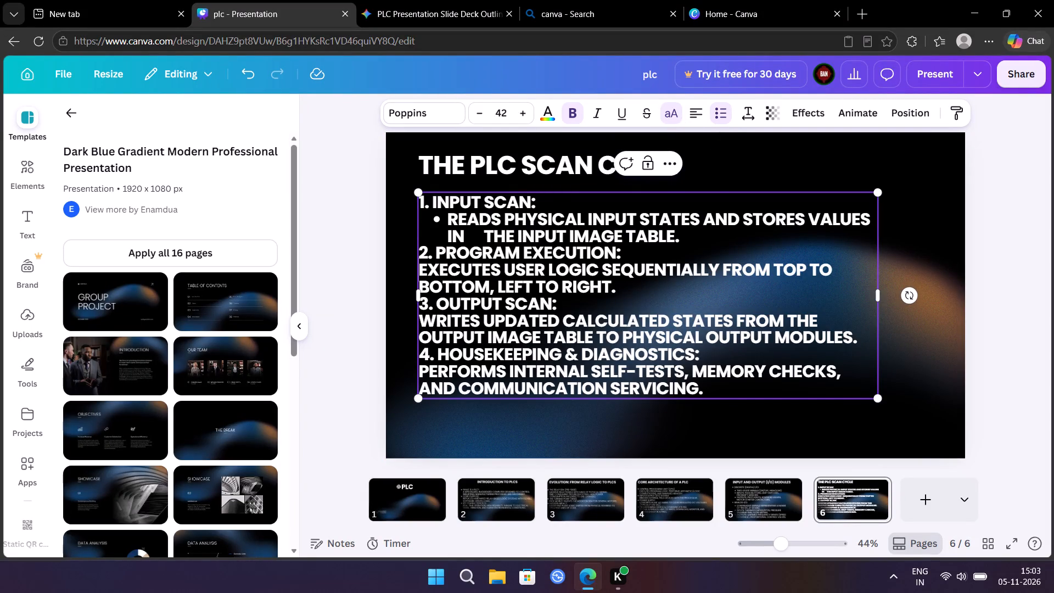
left_click(420, 271)
left_click(716, 118)
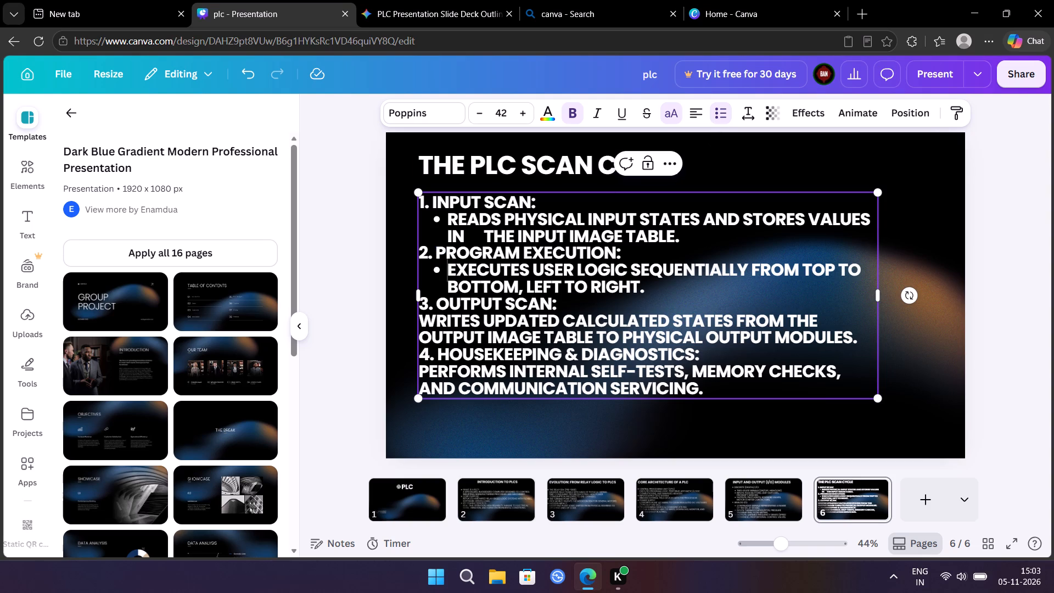
left_click(419, 317)
left_click(713, 107)
scroll(459, 361, "left", 1)
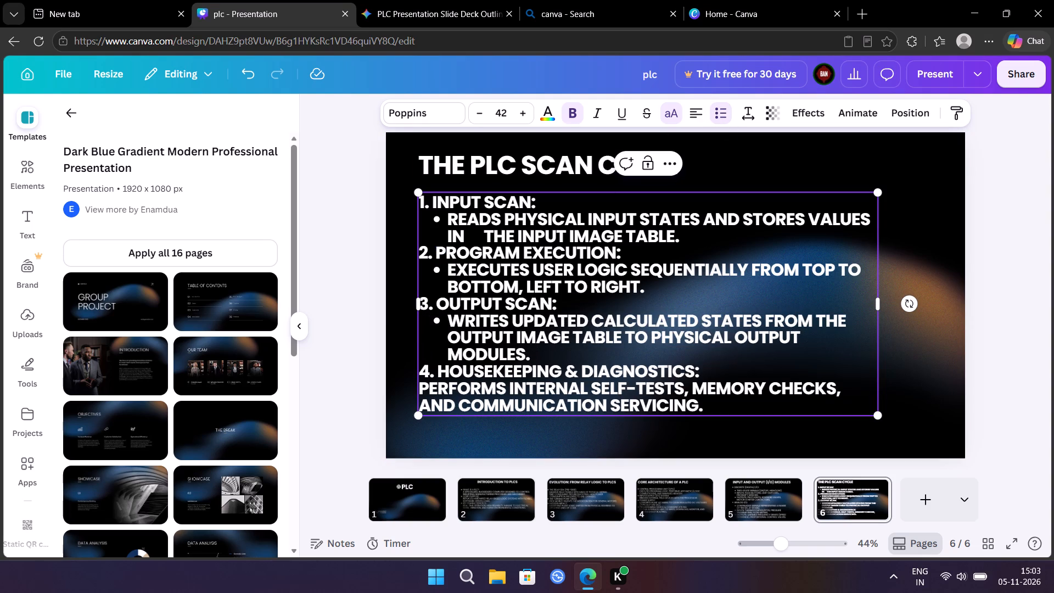
left_click(419, 384)
left_click(722, 108)
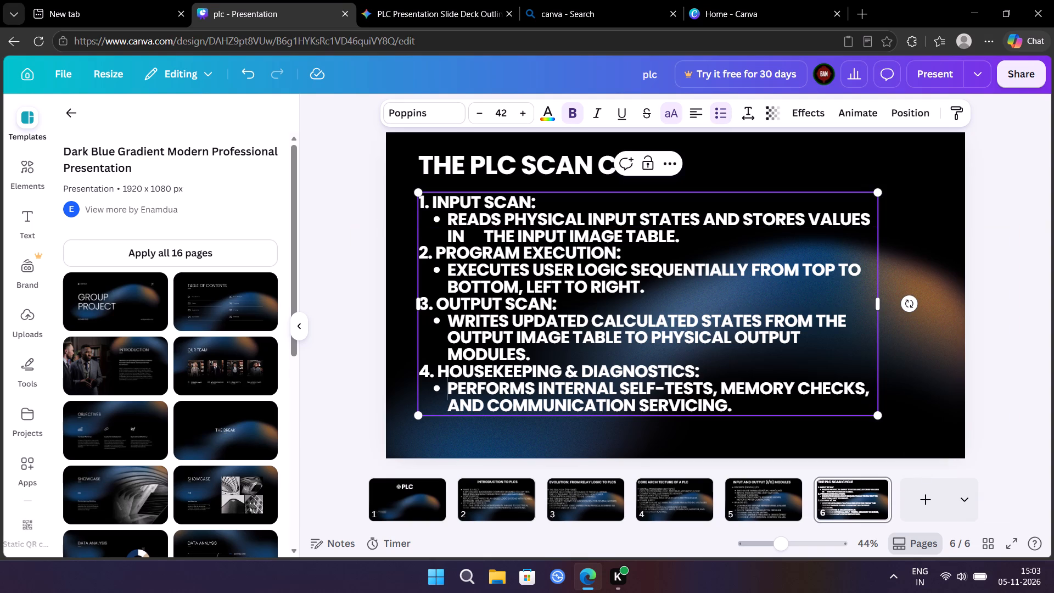
Add page 7 to the presentation and apply the template's The Break layout to it.
left_click(921, 495)
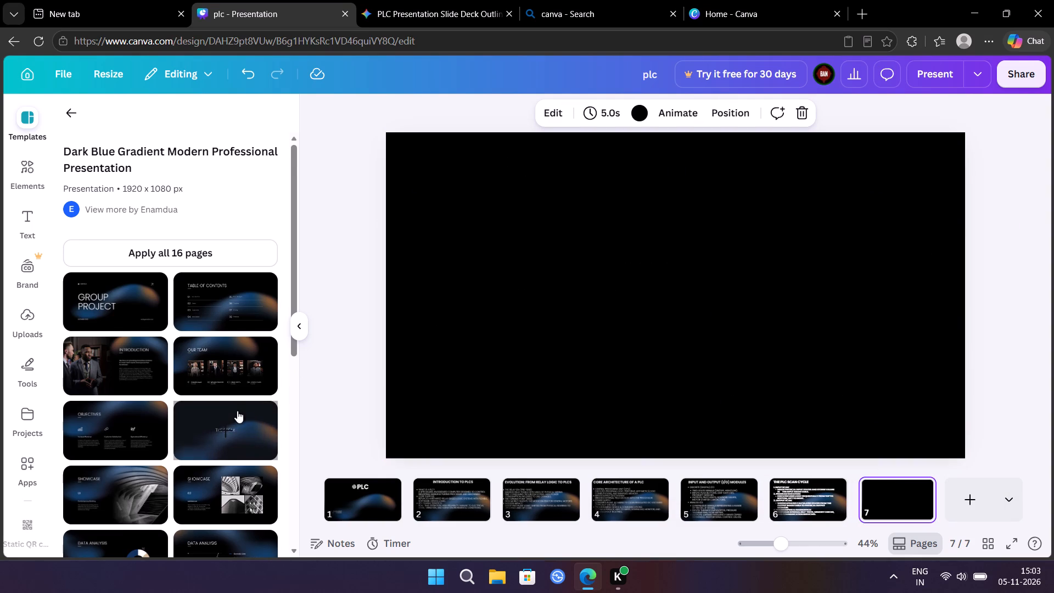
scroll(237, 411, "down", 2)
left_click(247, 364)
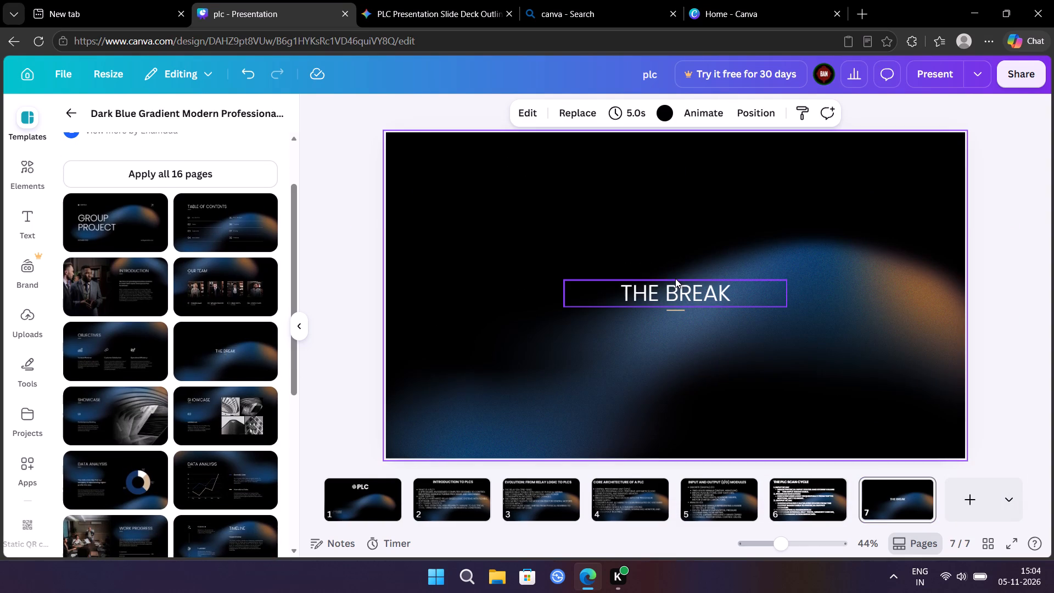
Delete the THE BREAK heading and the short line beneath it from page 7, keeping only the background.
left_click(675, 278)
left_click(688, 255)
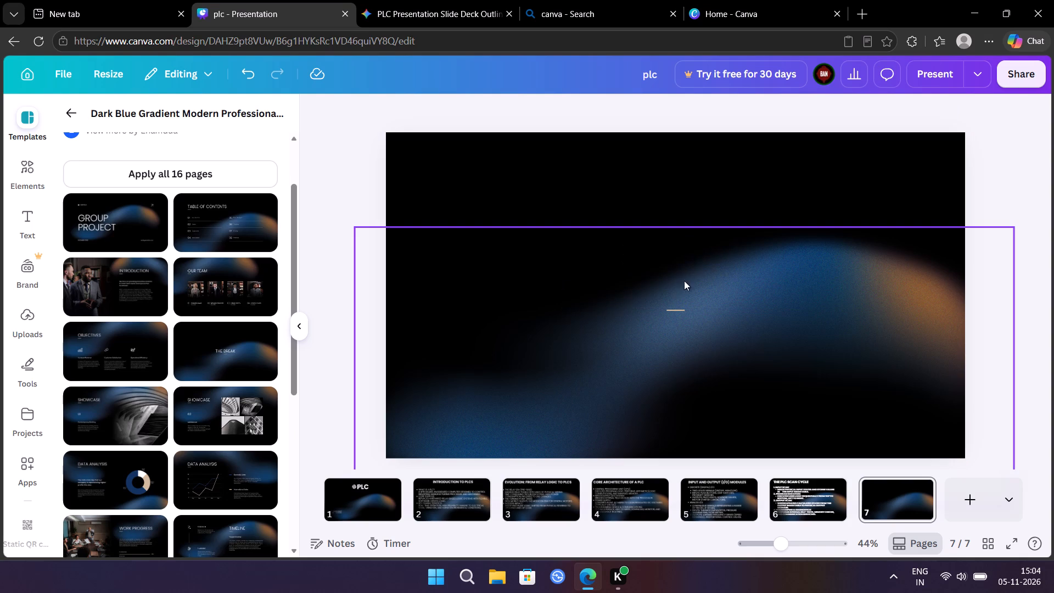
left_click(677, 305)
left_click(691, 281)
left_click(716, 1)
left_click(415, 16)
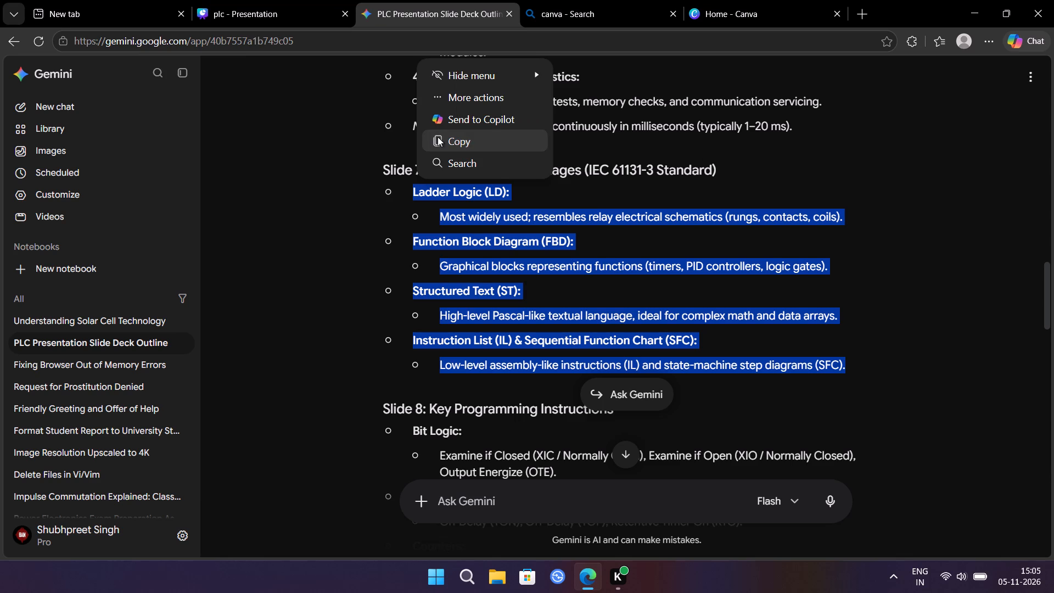
Paste the copied programming languages text onto page 7 in Canva and set its font size to 42.
left_click(284, 24)
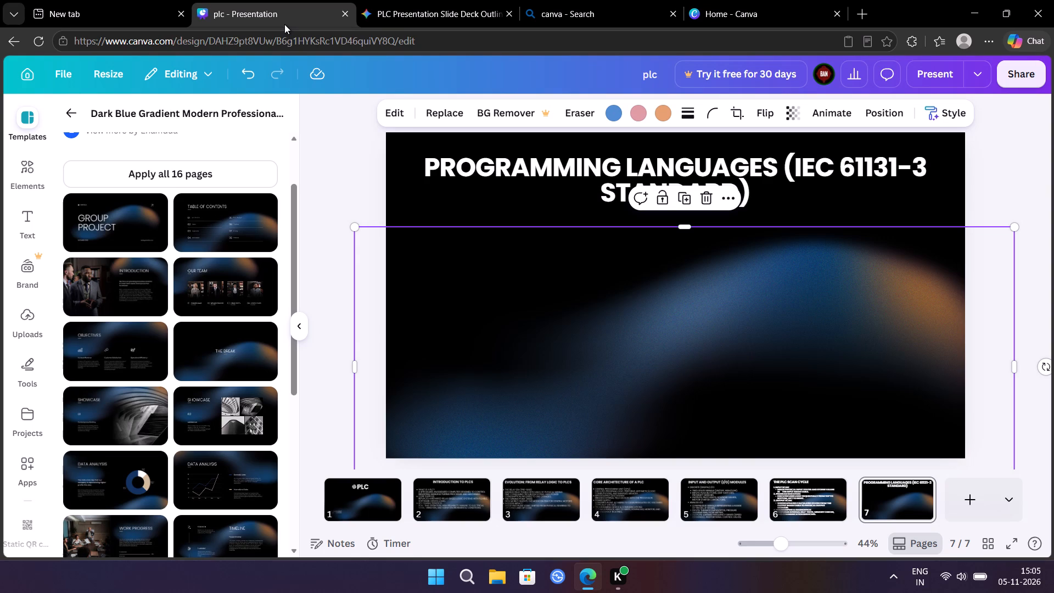
left_click(538, 217)
right_click(538, 217)
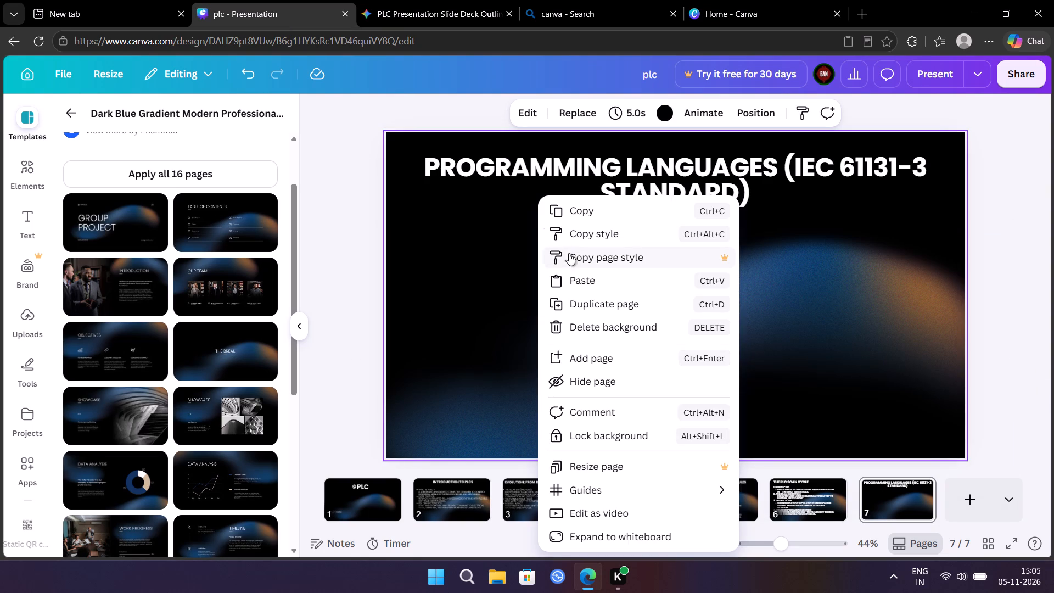
left_click(569, 283)
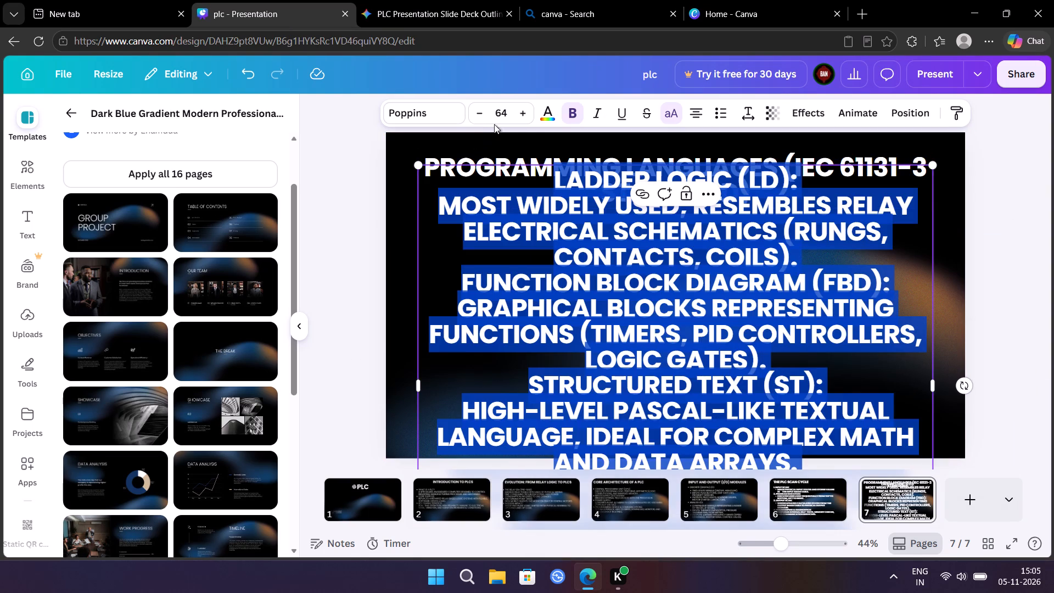
left_click(496, 117)
left_click(484, 334)
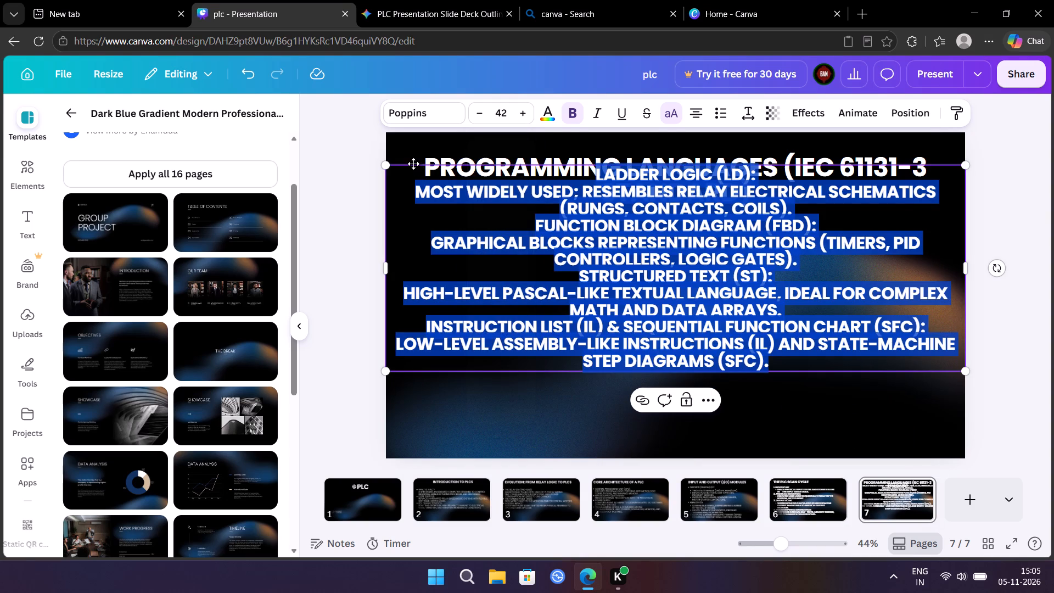
Move the programming languages text block below the page 7 heading and left-align its text.
left_click_drag(413, 161, 412, 206)
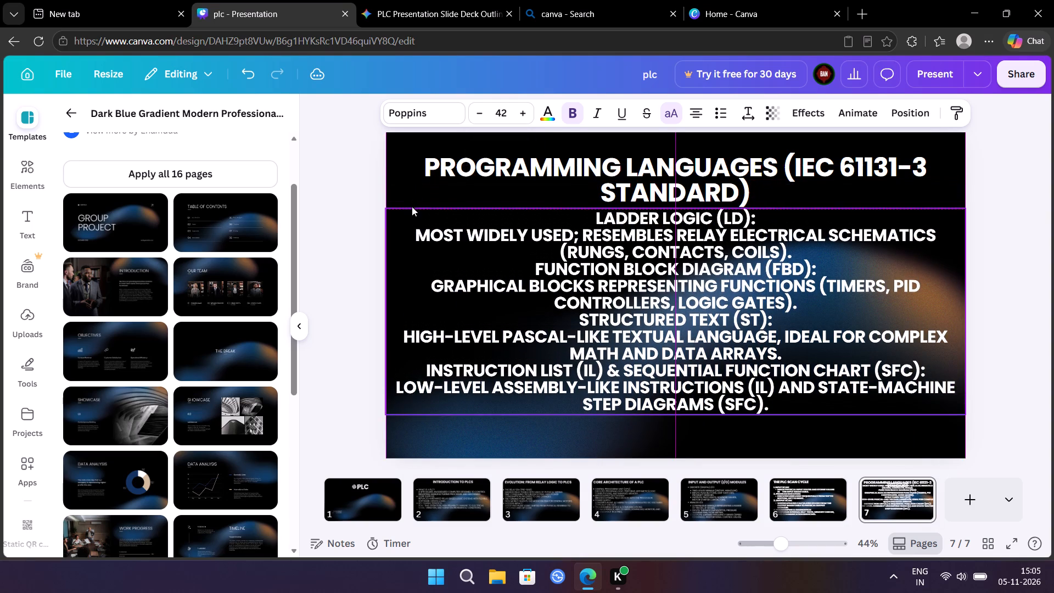
left_click_drag(412, 206, 413, 214)
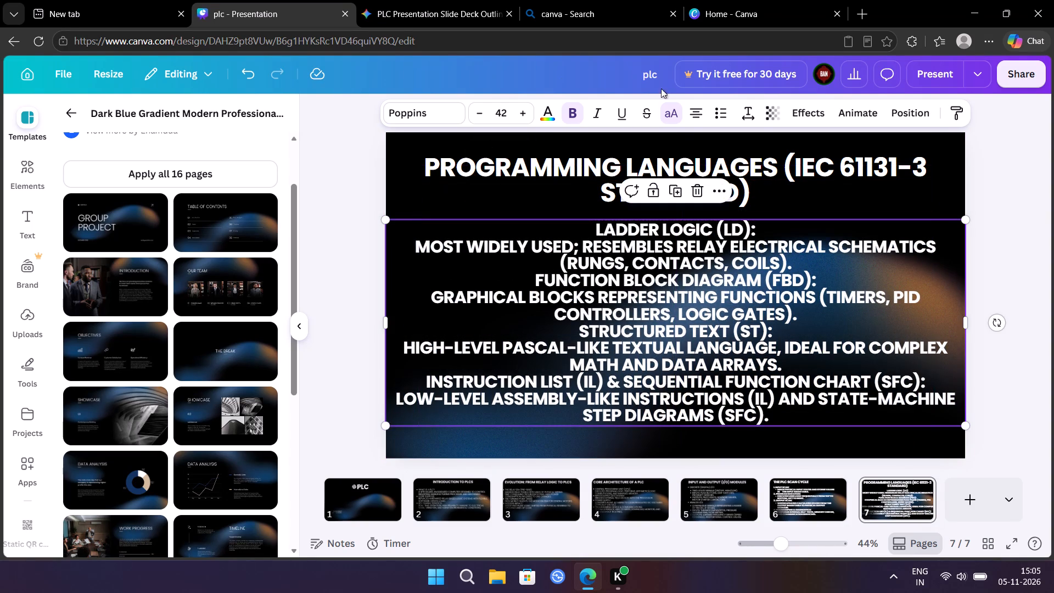
left_click(692, 119)
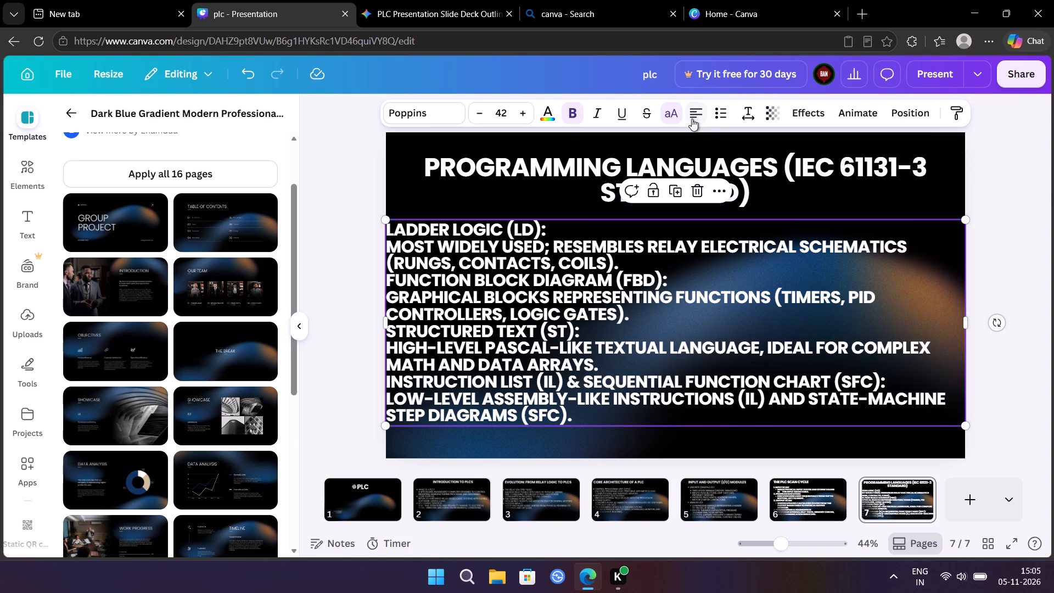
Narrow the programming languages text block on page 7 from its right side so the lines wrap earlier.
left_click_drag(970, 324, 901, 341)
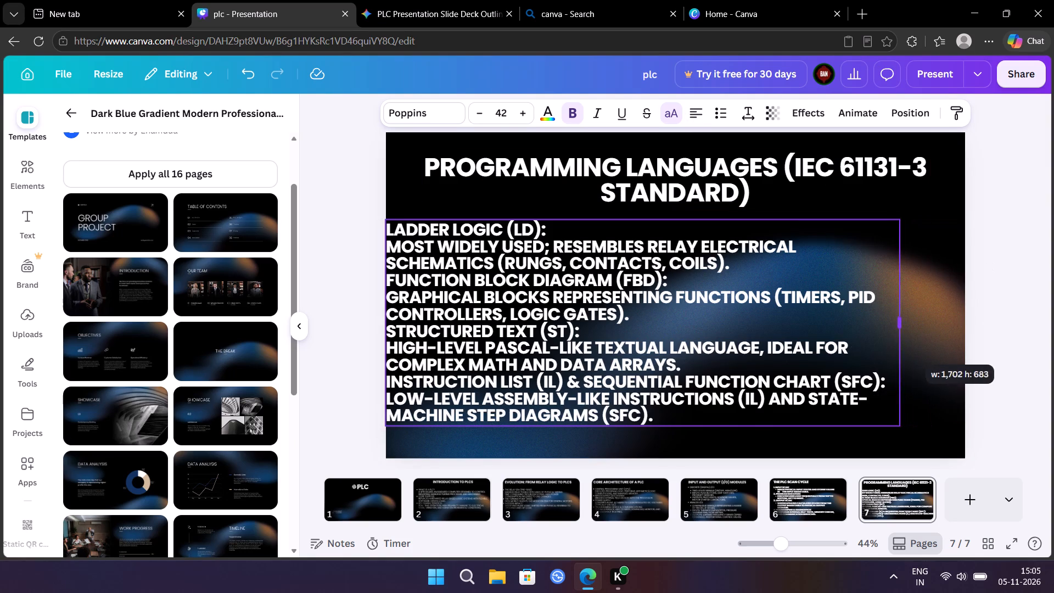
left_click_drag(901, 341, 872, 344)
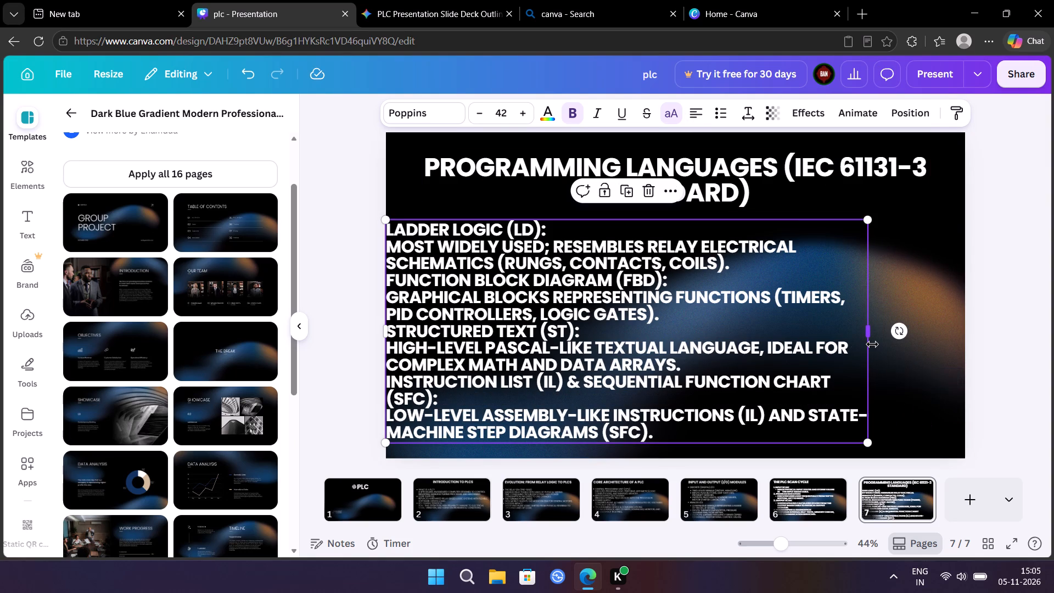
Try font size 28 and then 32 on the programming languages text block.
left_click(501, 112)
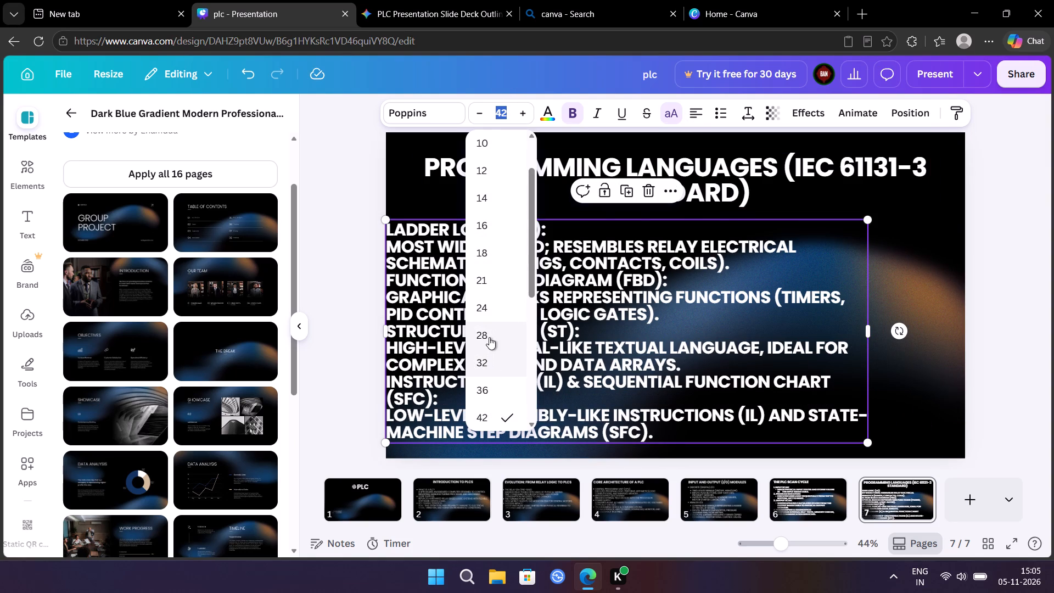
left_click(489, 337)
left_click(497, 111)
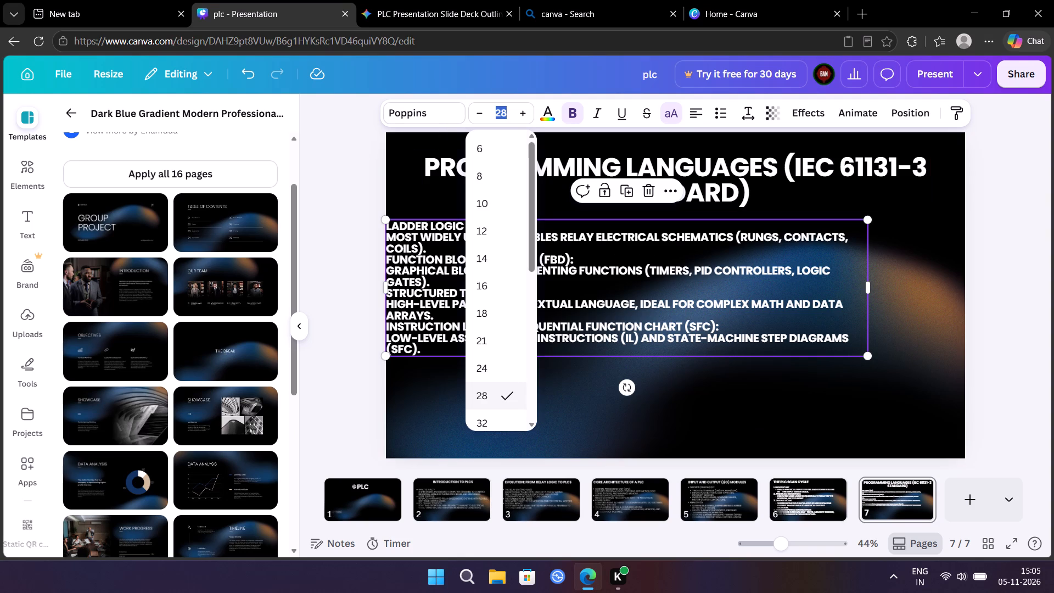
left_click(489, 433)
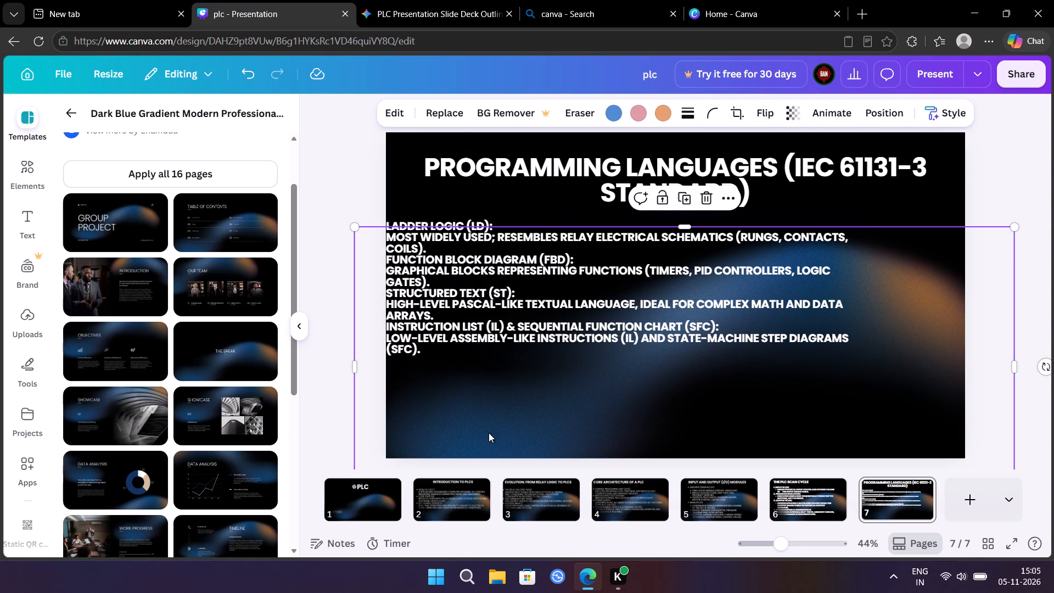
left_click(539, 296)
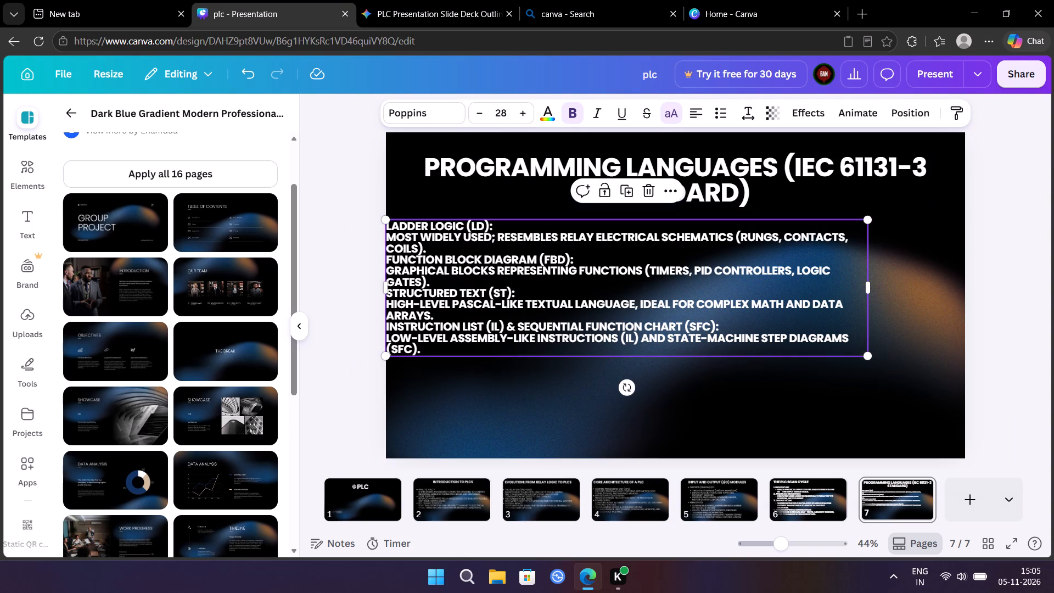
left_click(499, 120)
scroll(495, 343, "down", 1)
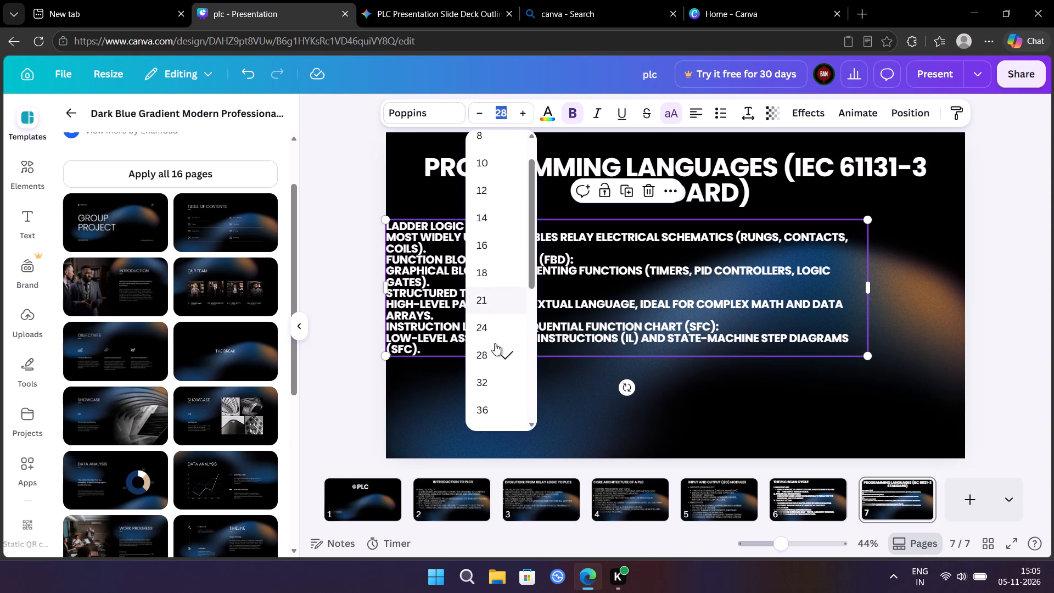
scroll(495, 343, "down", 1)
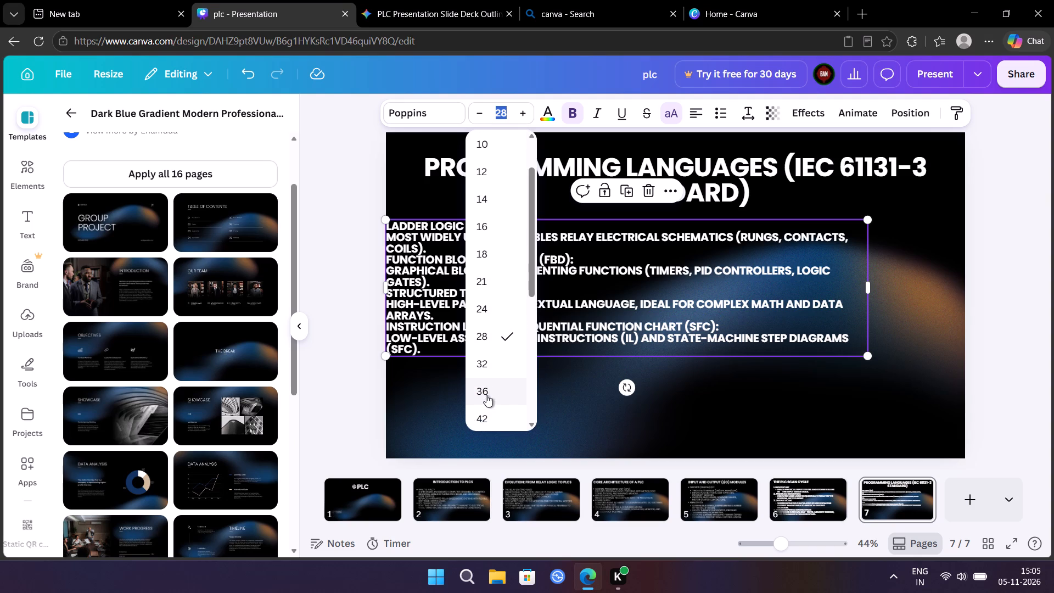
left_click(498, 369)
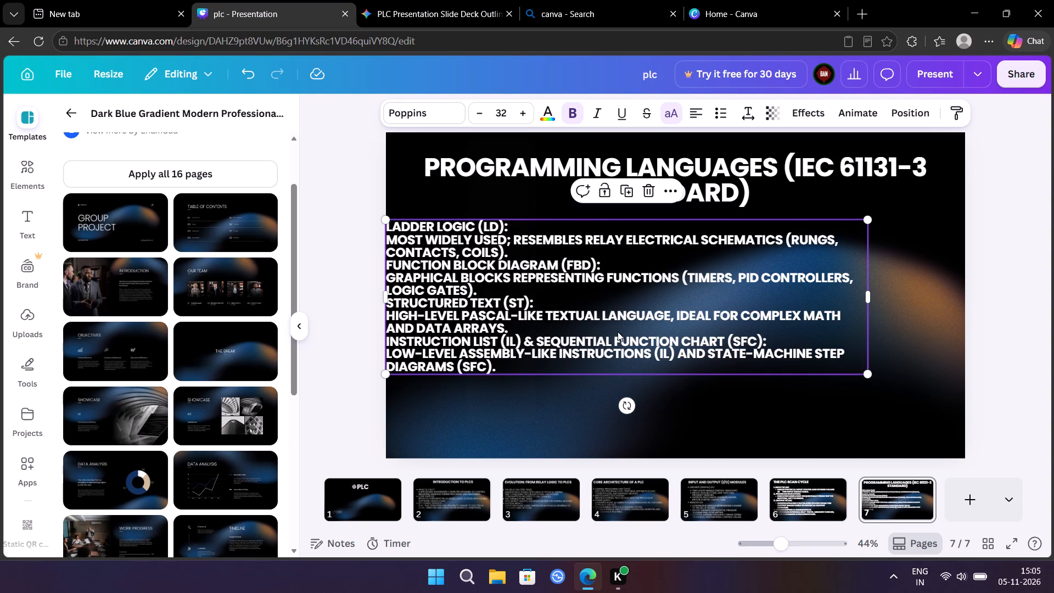
Set the programming languages text block's font size to 36.
left_click(500, 124)
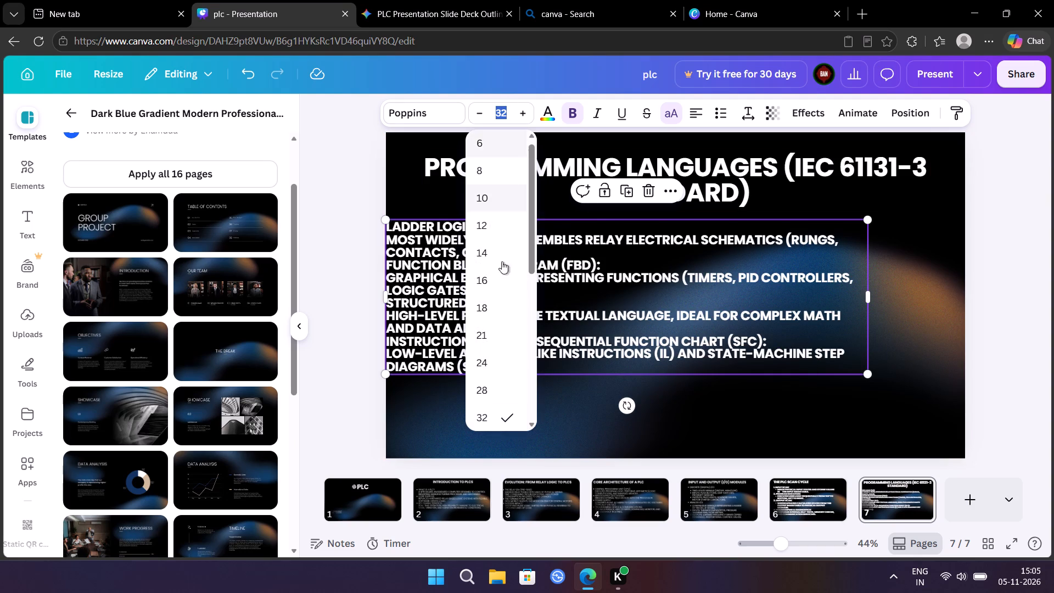
scroll(496, 407, "down", 1)
left_click(496, 407)
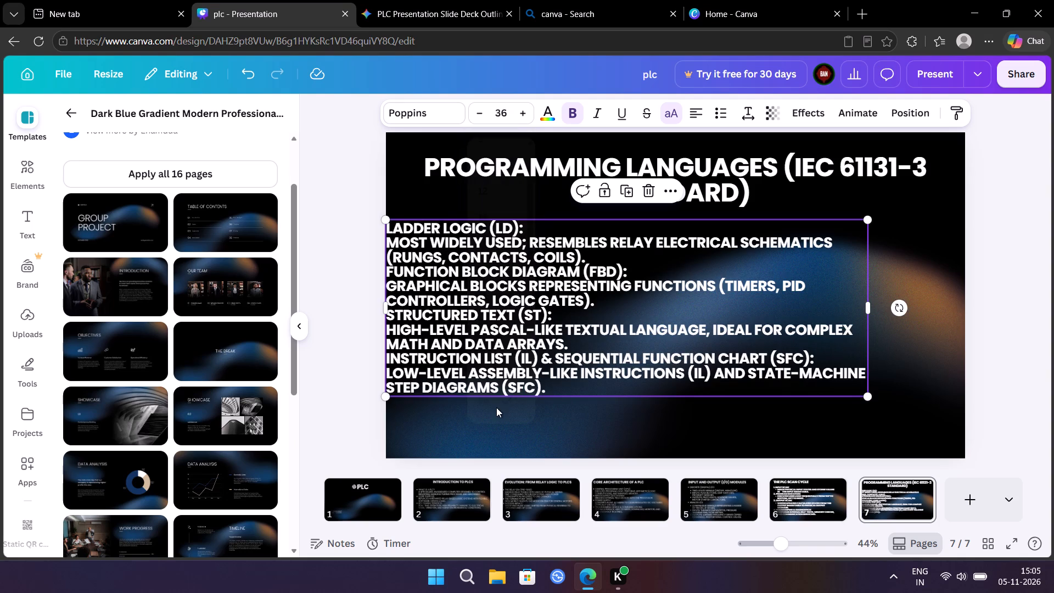
Move the programming languages text block inward from the slide's left edge and widen it to leave roughly equal side margins.
left_click(636, 217)
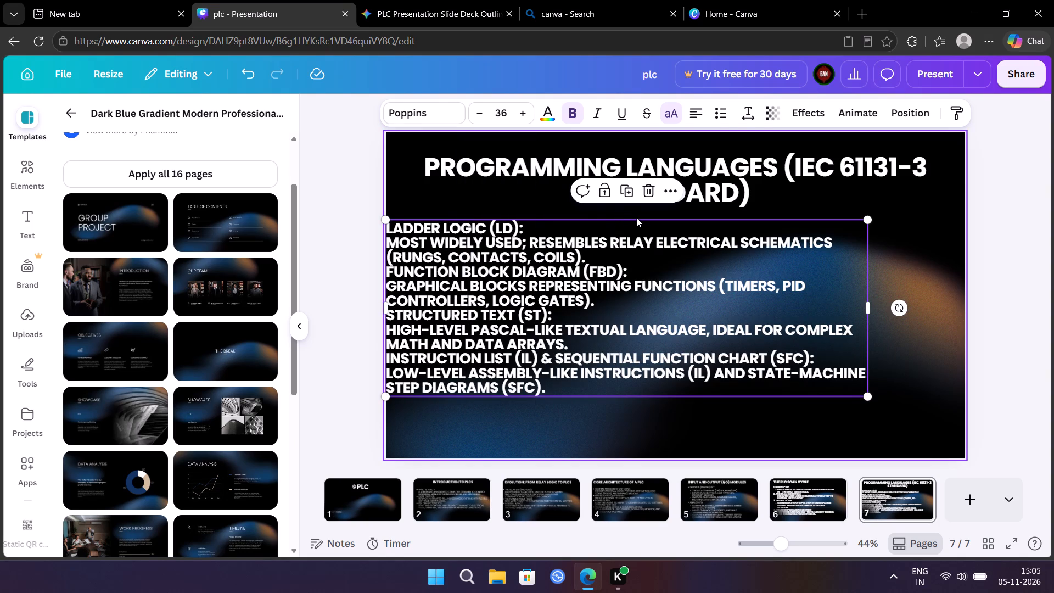
left_click(646, 231)
left_click_drag(668, 223, 693, 226)
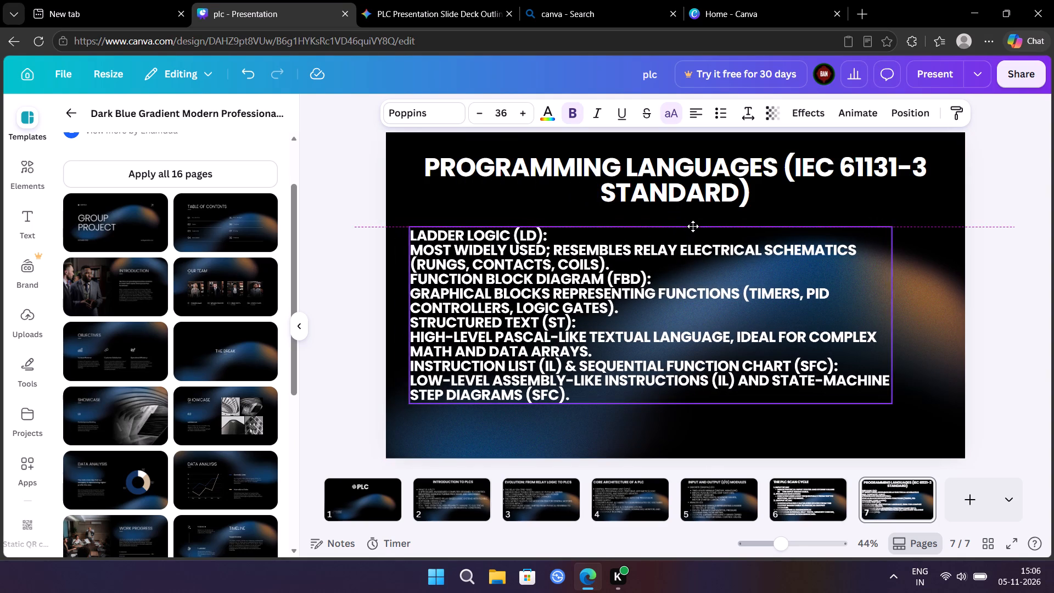
left_click_drag(693, 226, 699, 225)
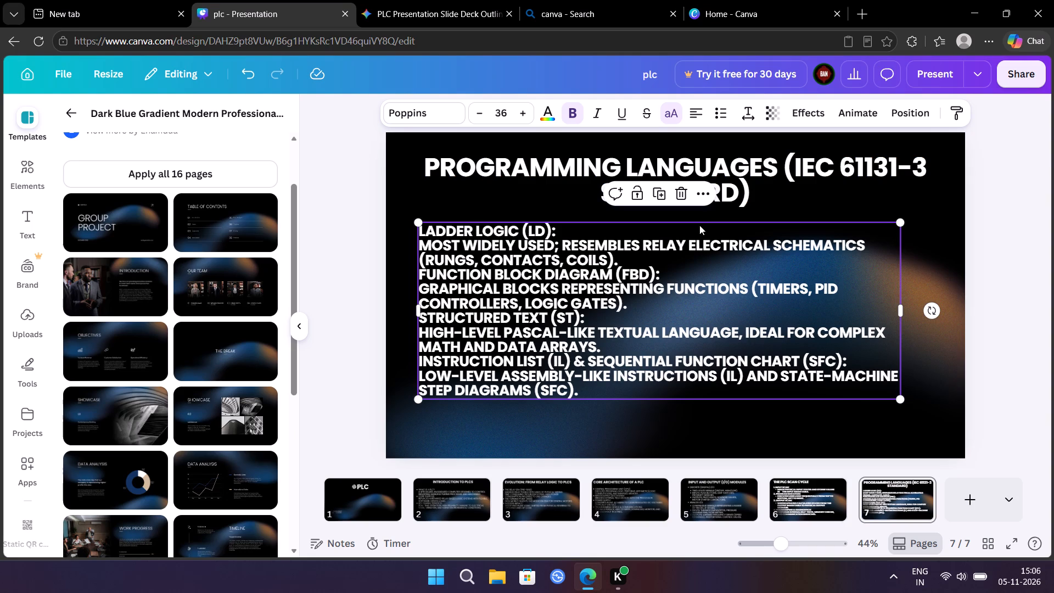
left_click_drag(902, 312, 925, 305)
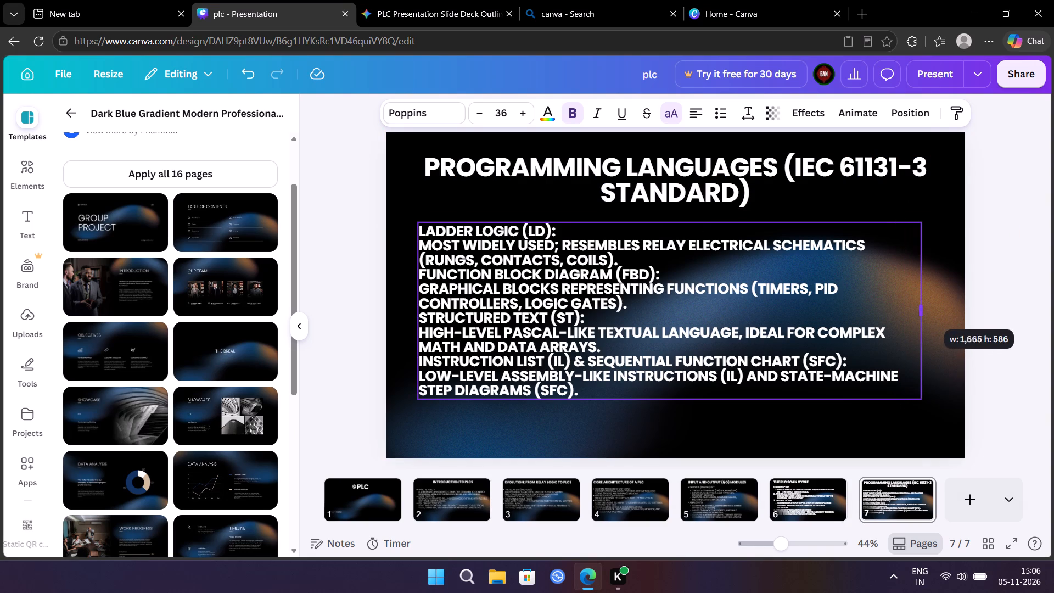
left_click_drag(925, 305, 932, 301)
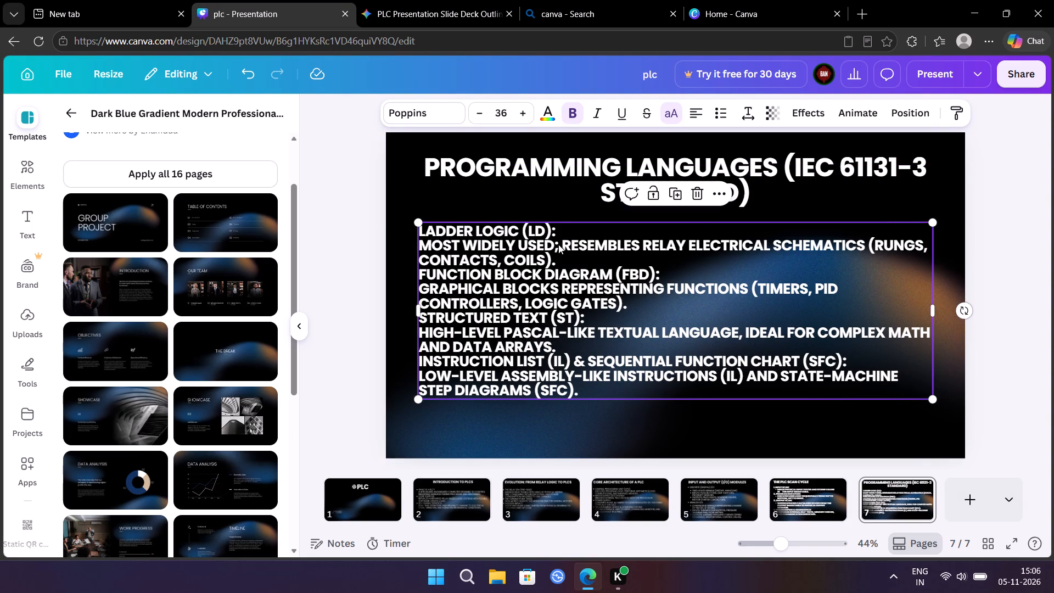
Format the Ladder Logic (LD) heading line in the text block as a numbered list item.
left_click(421, 232)
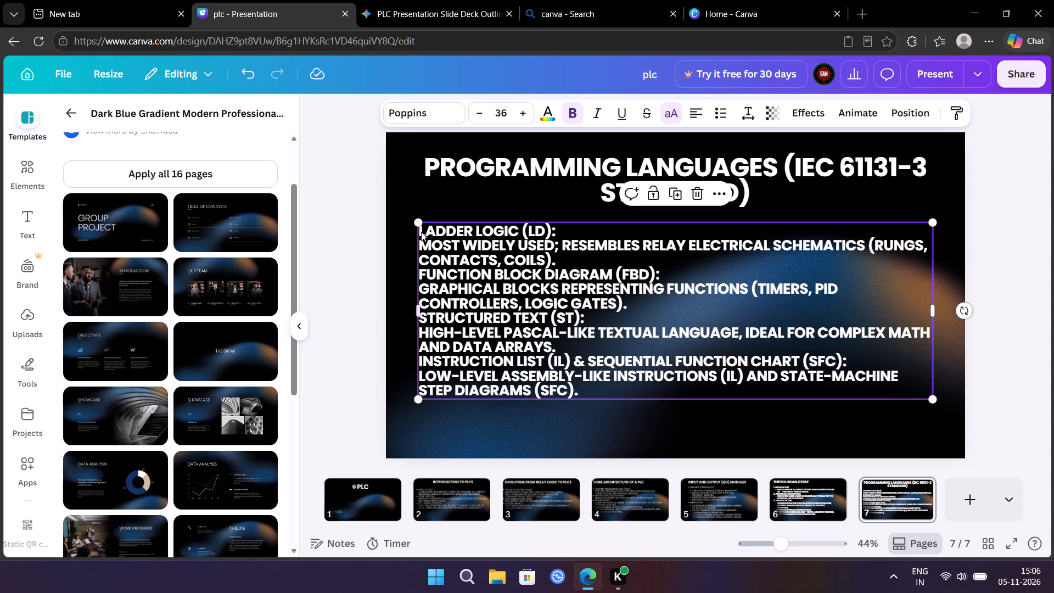
left_click(421, 232)
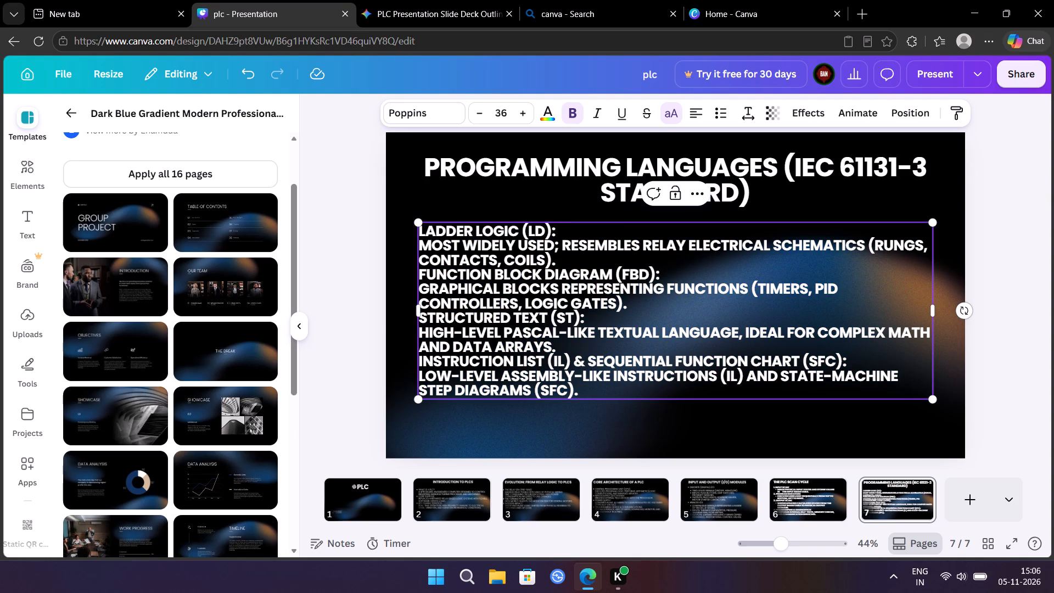
left_click(713, 106)
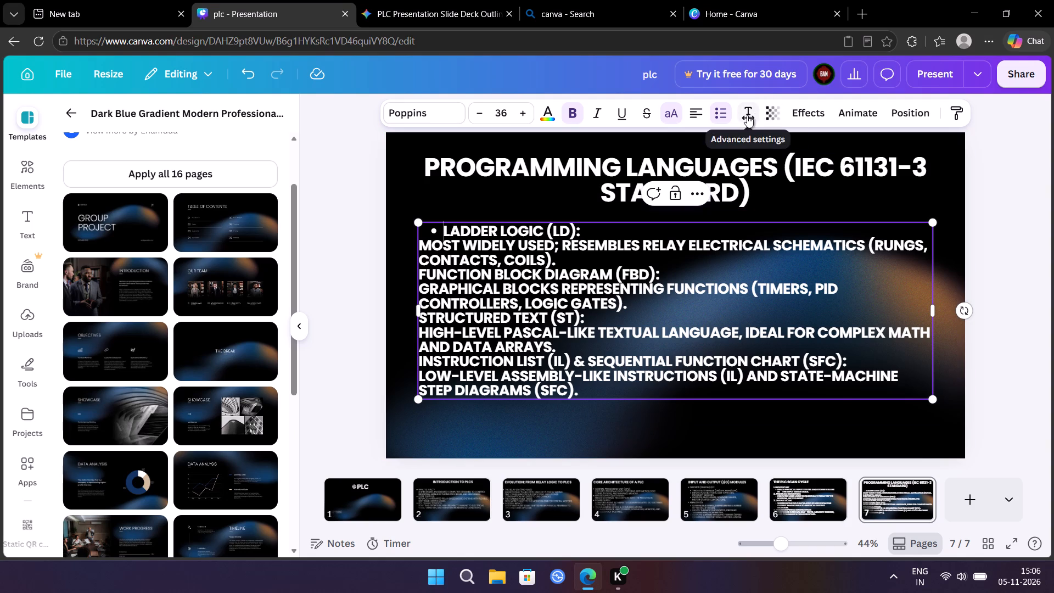
left_click(722, 114)
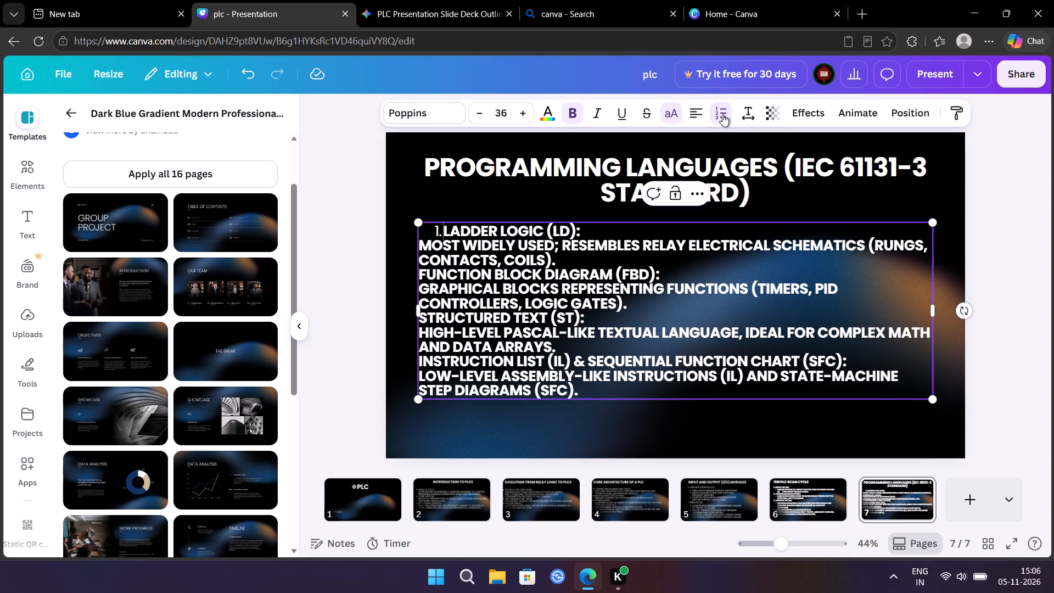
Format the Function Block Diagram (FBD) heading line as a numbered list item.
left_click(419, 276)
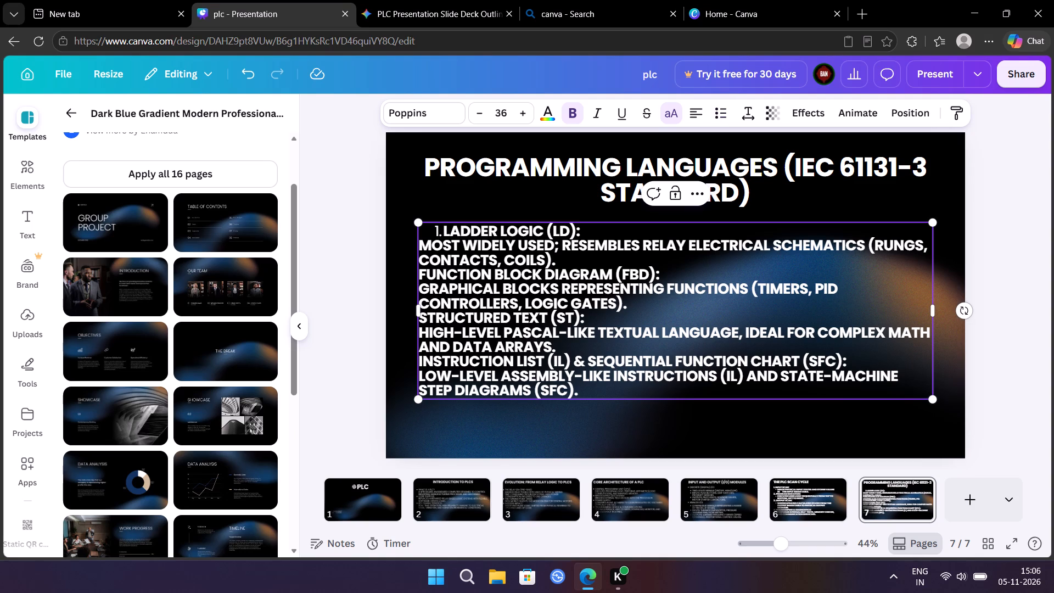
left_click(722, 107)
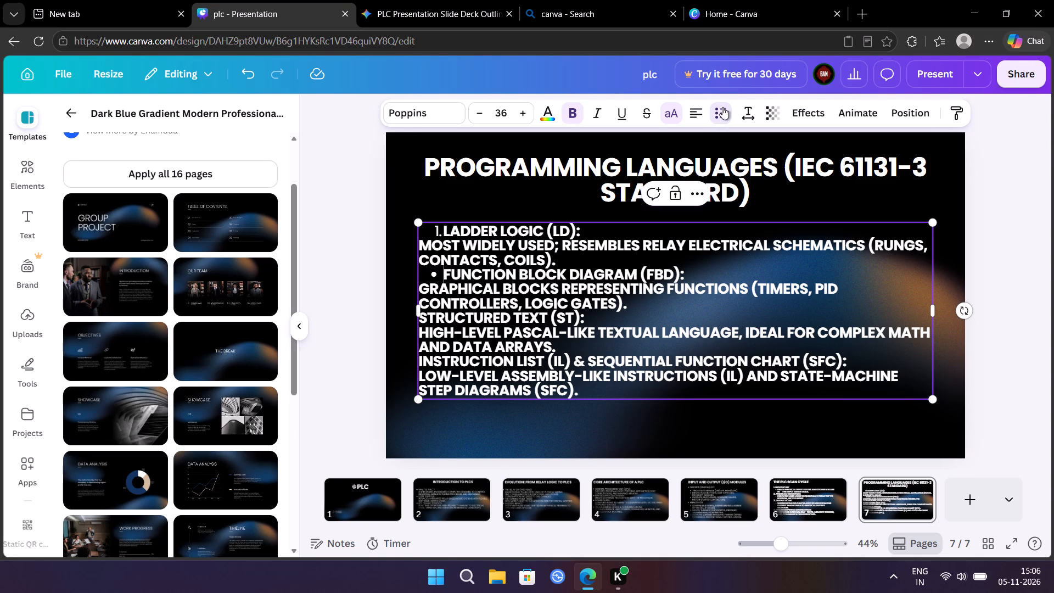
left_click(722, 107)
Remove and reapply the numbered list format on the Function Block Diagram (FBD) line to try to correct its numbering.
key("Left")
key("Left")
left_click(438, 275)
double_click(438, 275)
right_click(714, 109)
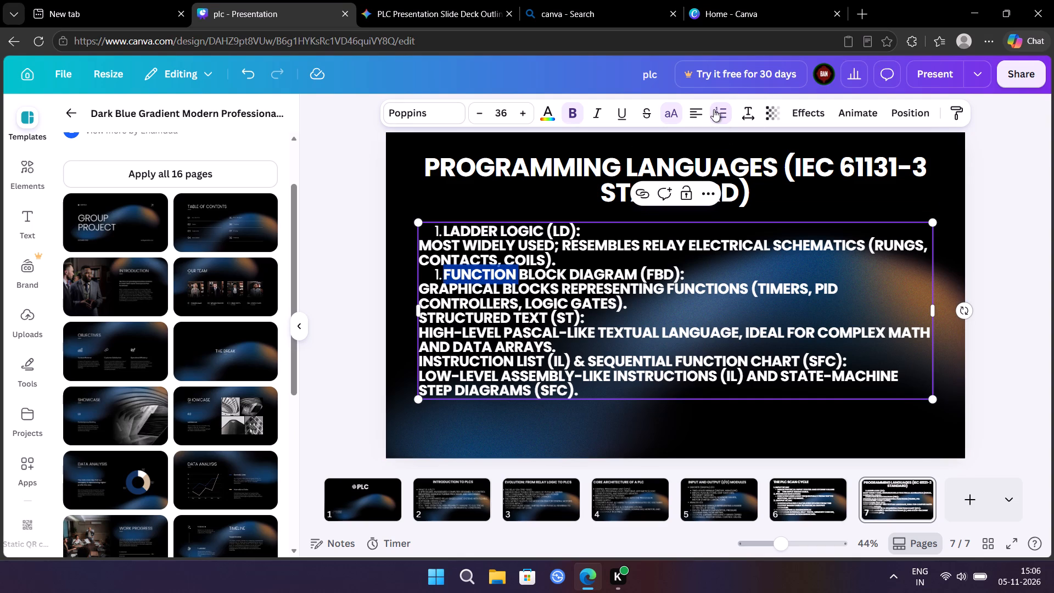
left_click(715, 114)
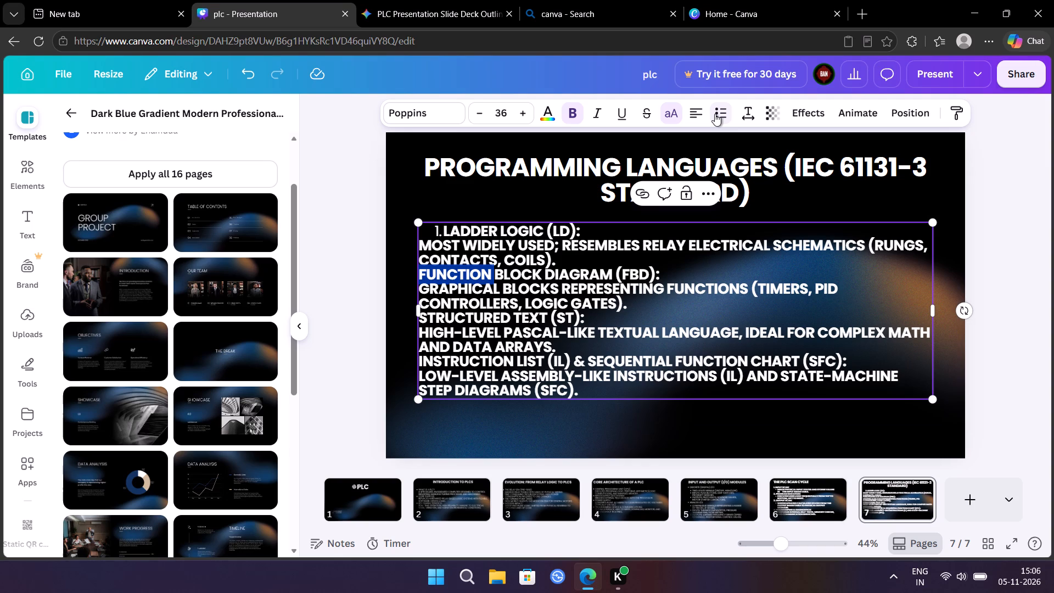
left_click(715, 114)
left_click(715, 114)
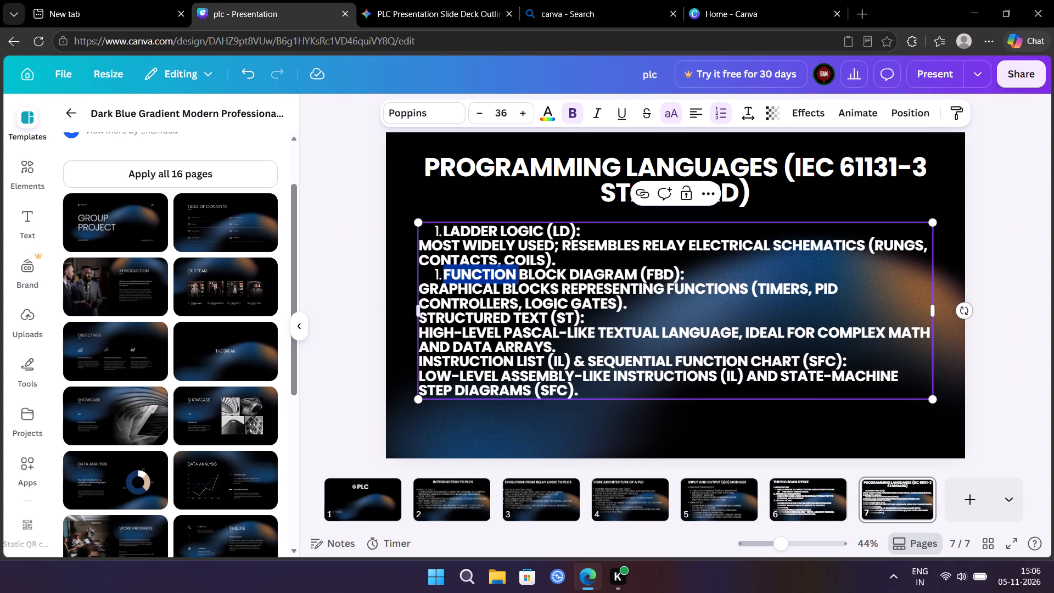
Change the Function Block Diagram (FBD) line from a numbered item to a bulleted one, leaving its wording as it was.
key("Down")
key("Up")
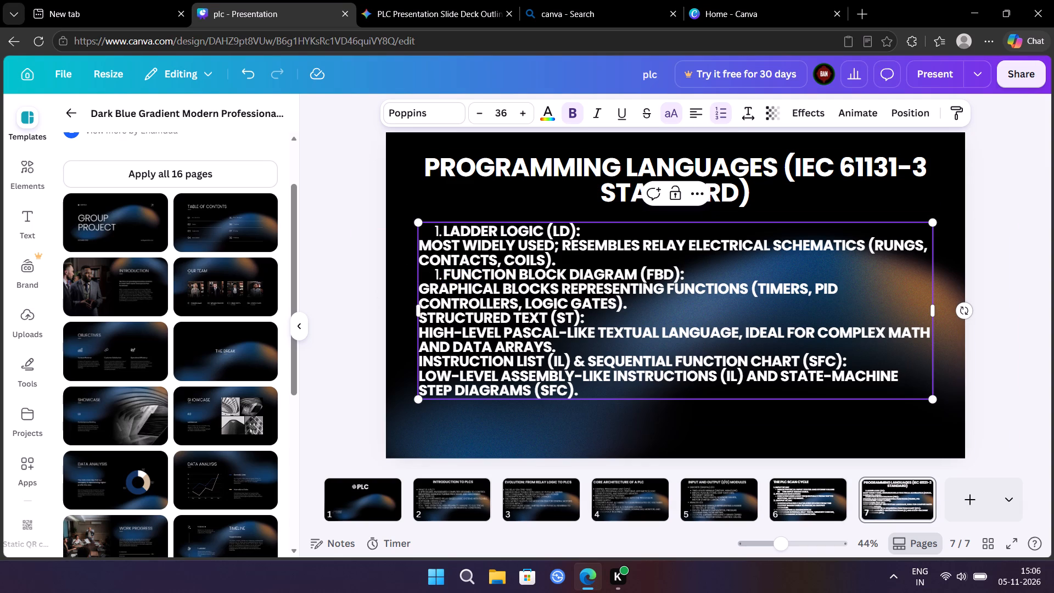
left_click(730, 112)
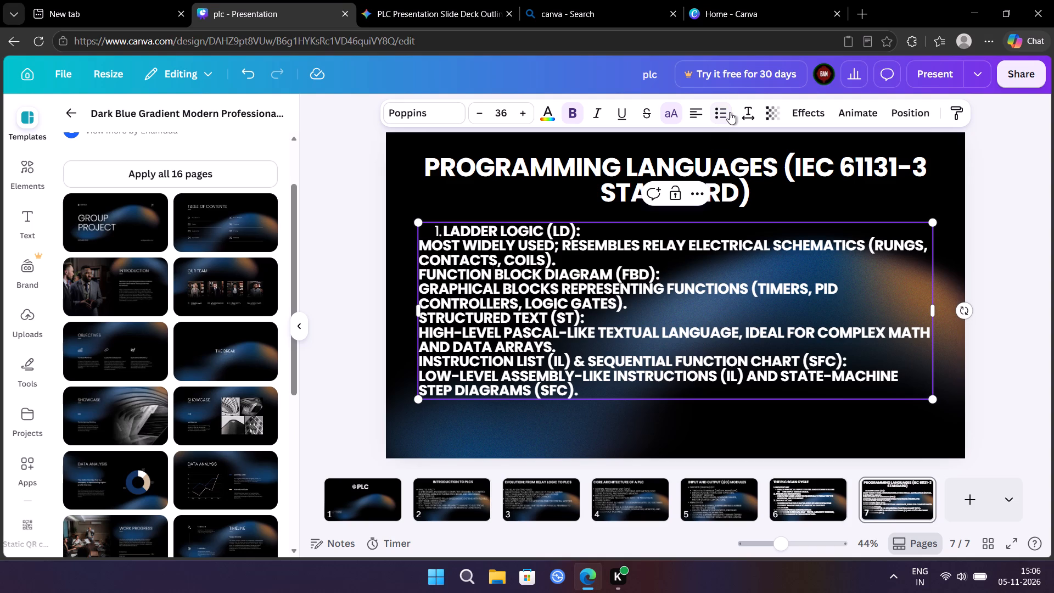
left_click(730, 112)
key("2")
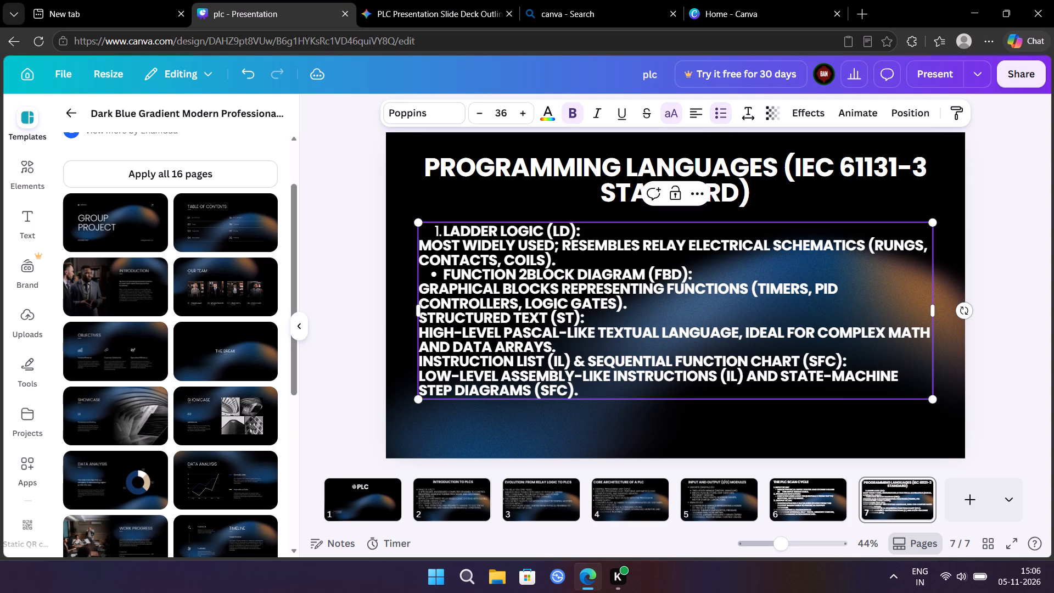
key("BackSpace")
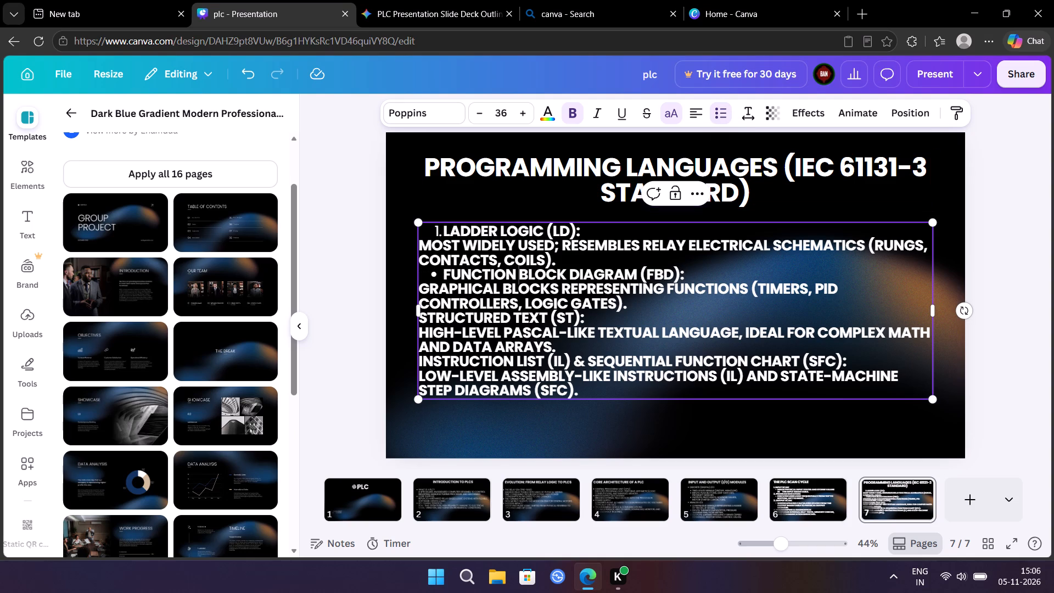
Remove the list markers from the Ladder Logic (LD) and Function Block Diagram (FBD) heading lines on page 7.
left_click(441, 230)
key("BackSpace")
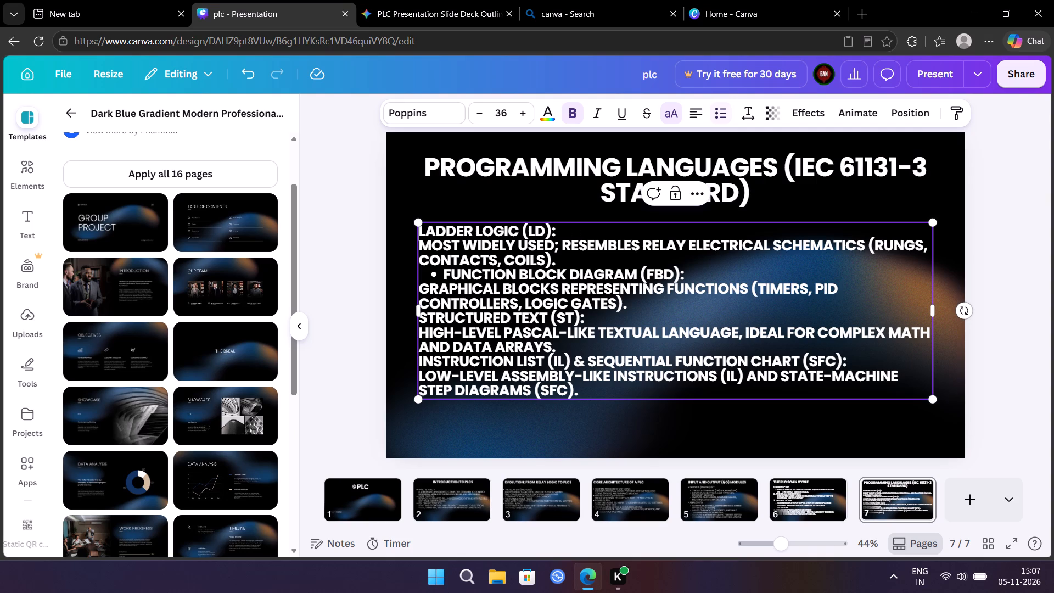
left_click(442, 271)
key("BackSpace")
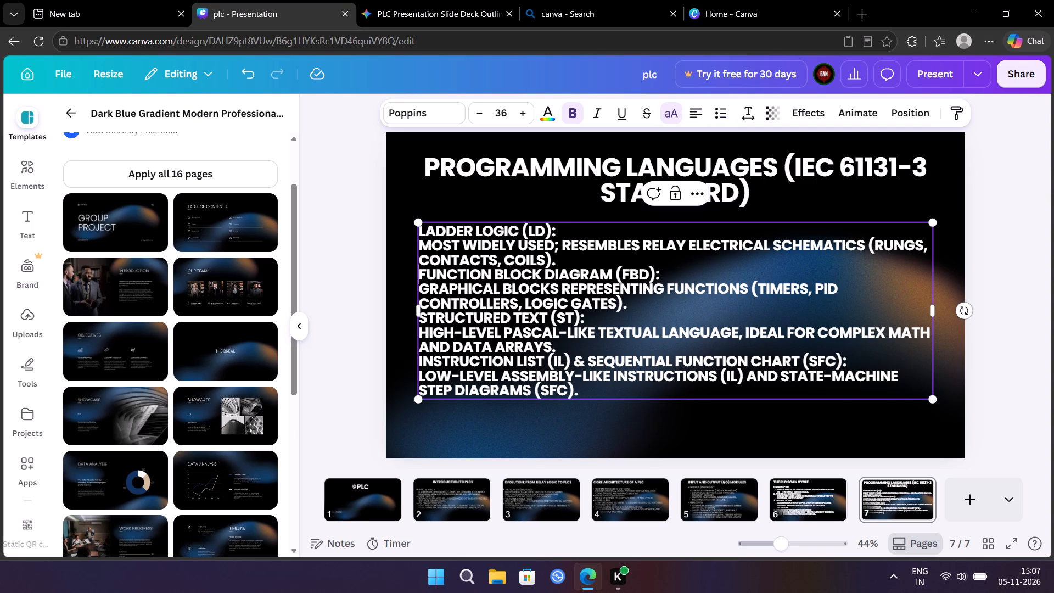
Format the description line under each of the four programming language headings as a bulleted item.
left_click(419, 248)
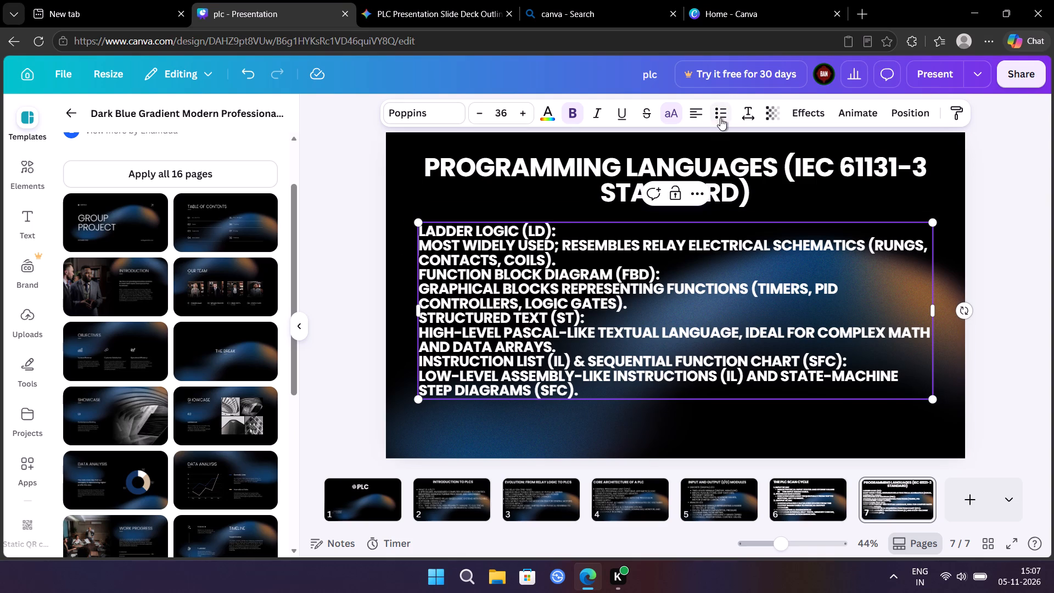
left_click(720, 117)
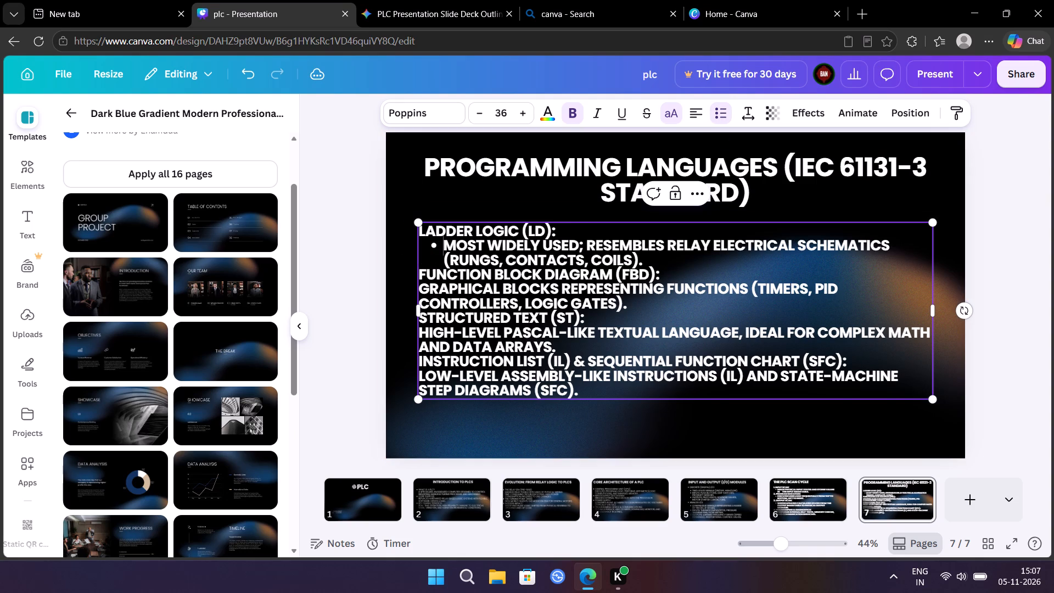
left_click(421, 287)
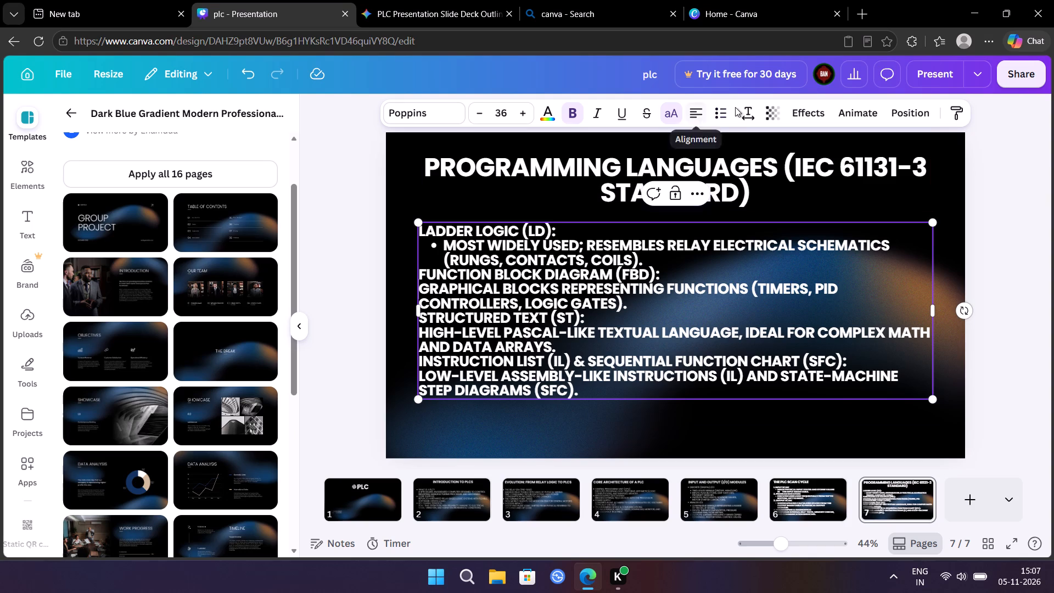
left_click(722, 111)
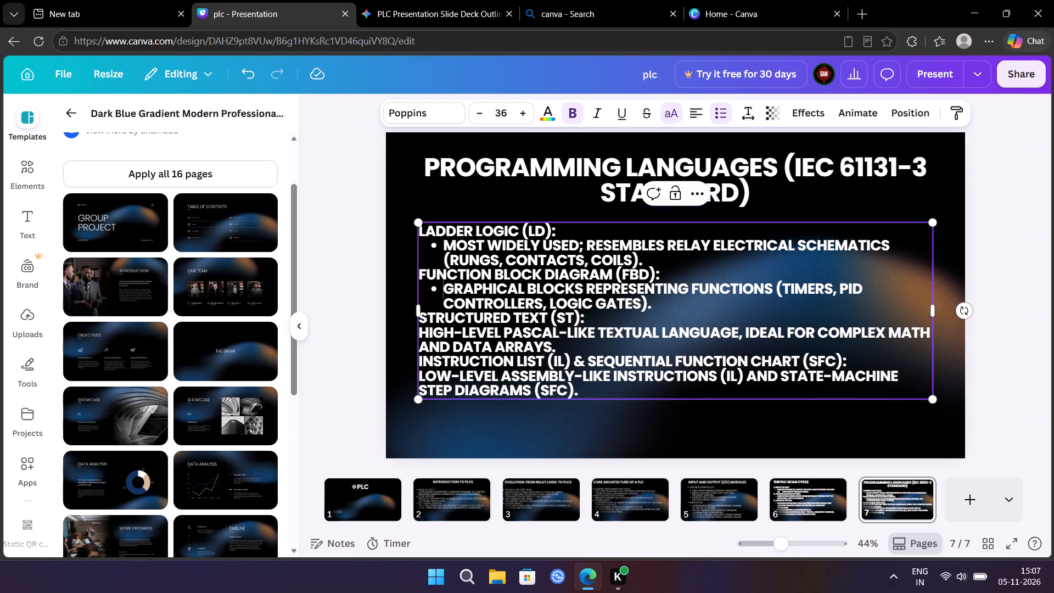
left_click(421, 331)
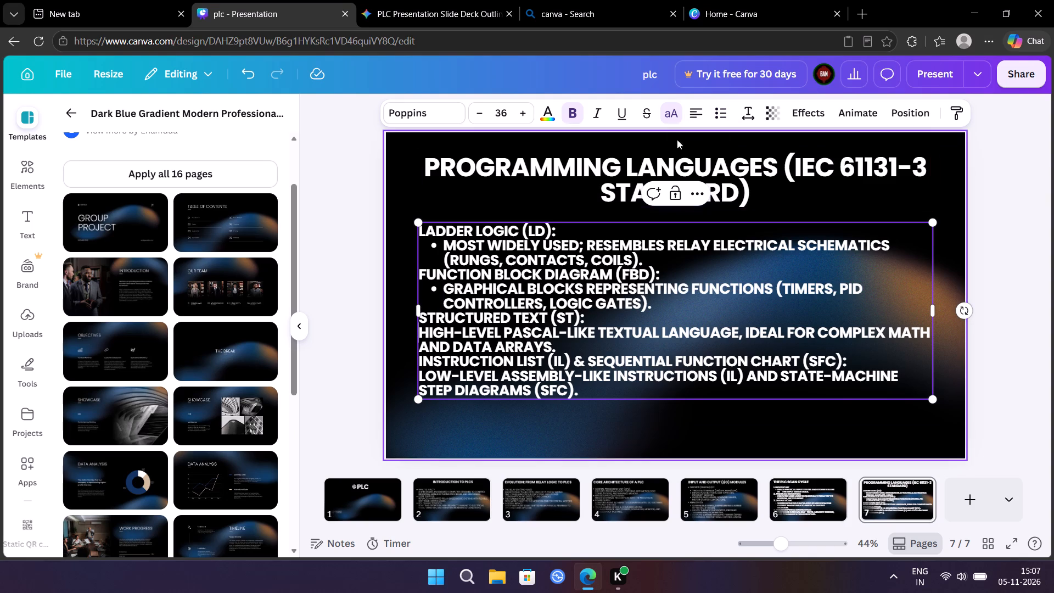
left_click(717, 107)
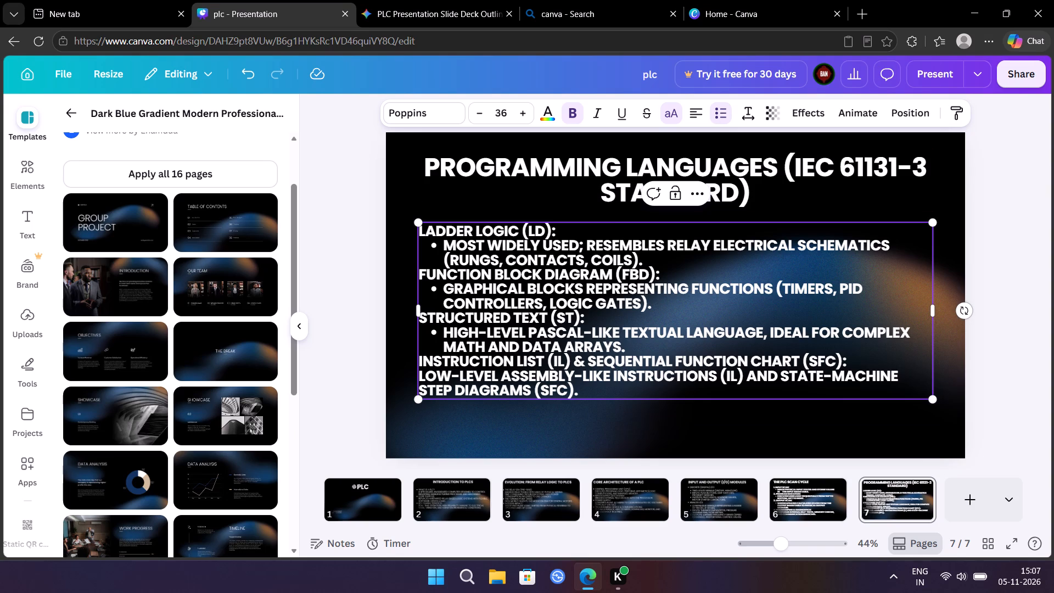
left_click(420, 378)
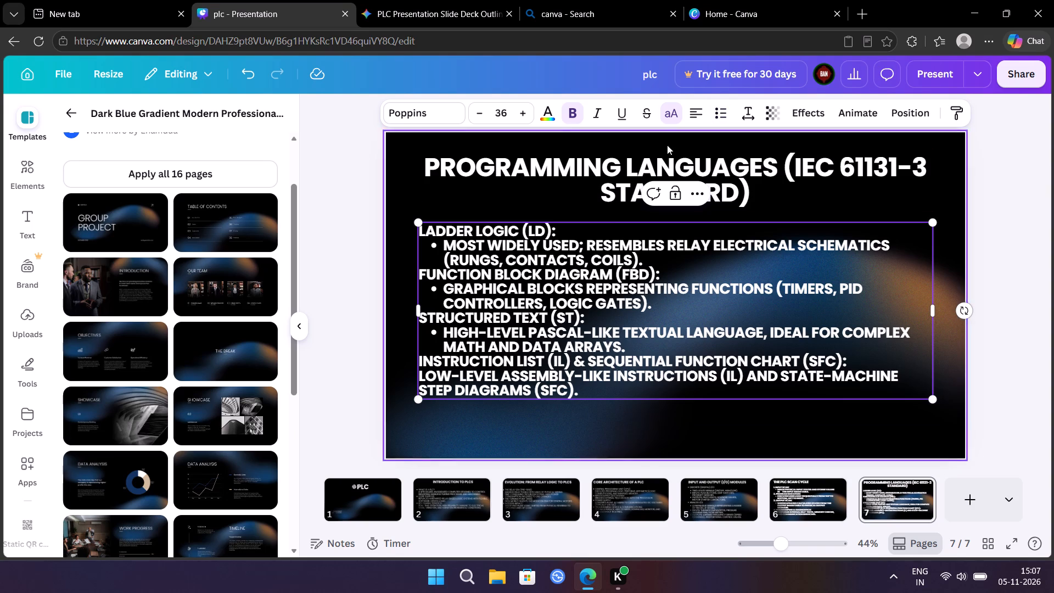
left_click(719, 109)
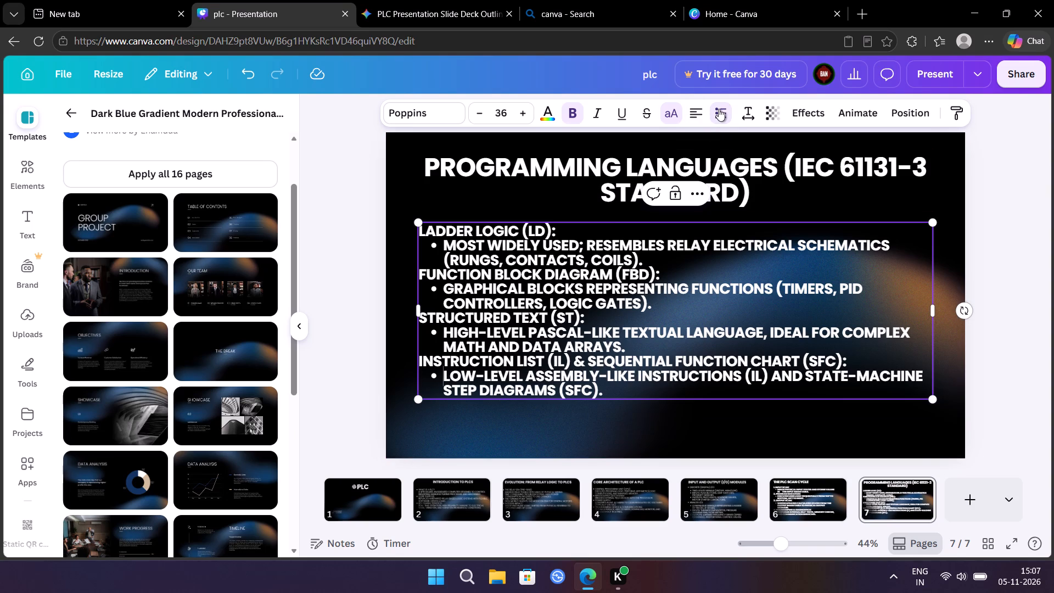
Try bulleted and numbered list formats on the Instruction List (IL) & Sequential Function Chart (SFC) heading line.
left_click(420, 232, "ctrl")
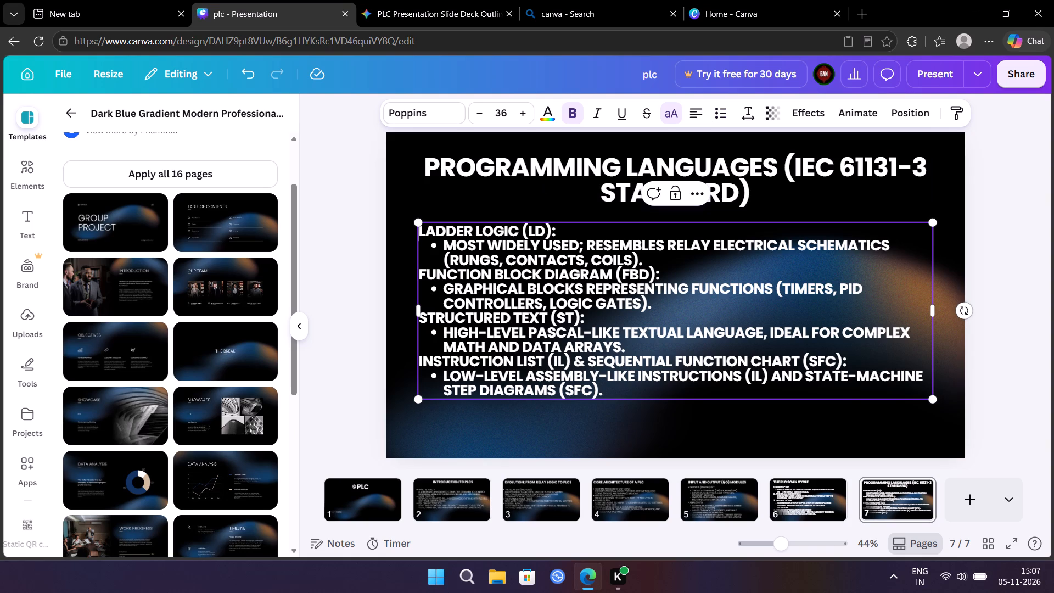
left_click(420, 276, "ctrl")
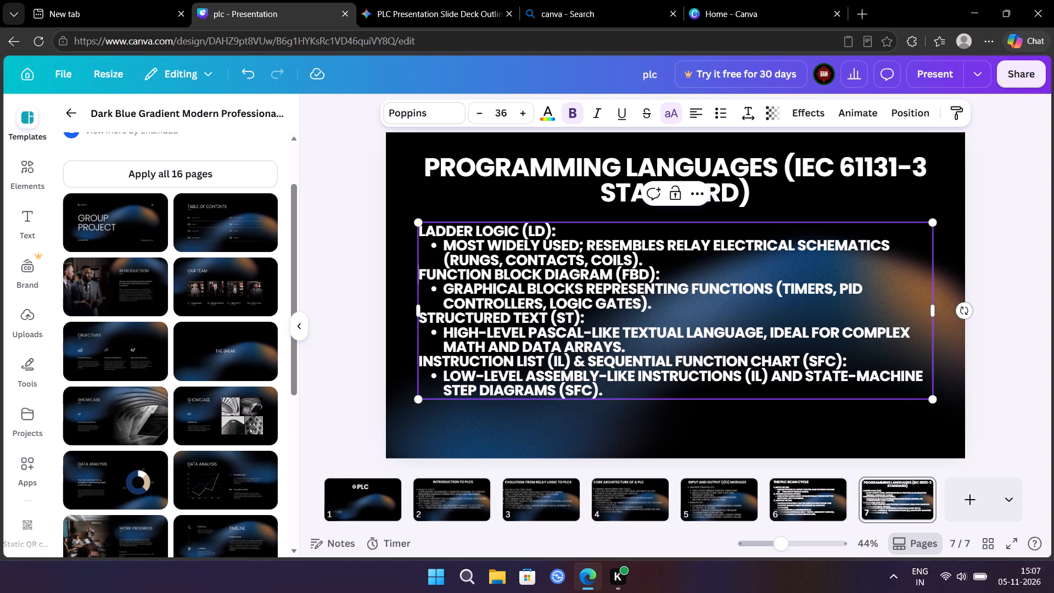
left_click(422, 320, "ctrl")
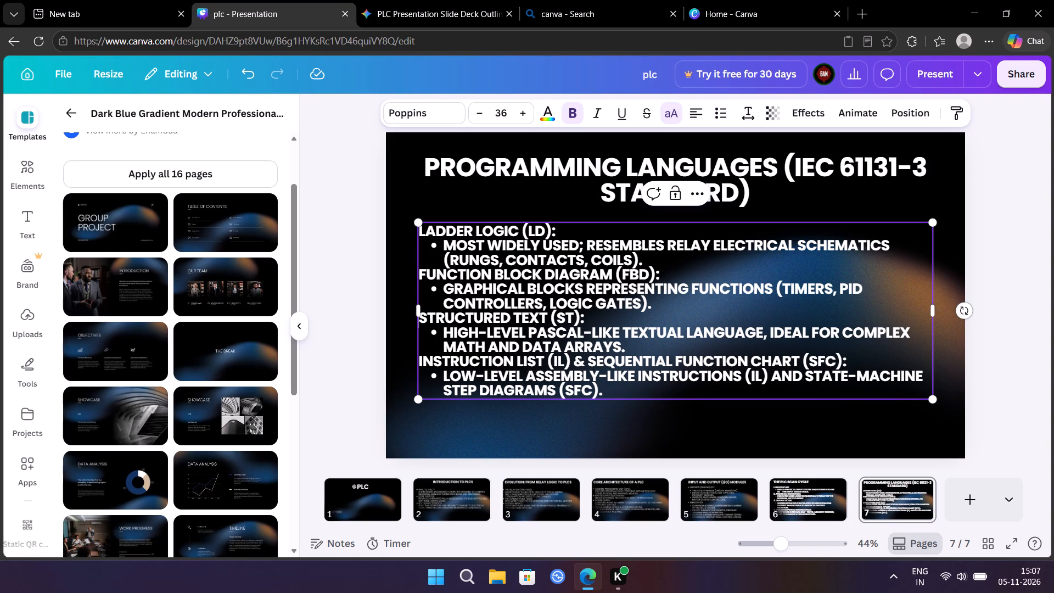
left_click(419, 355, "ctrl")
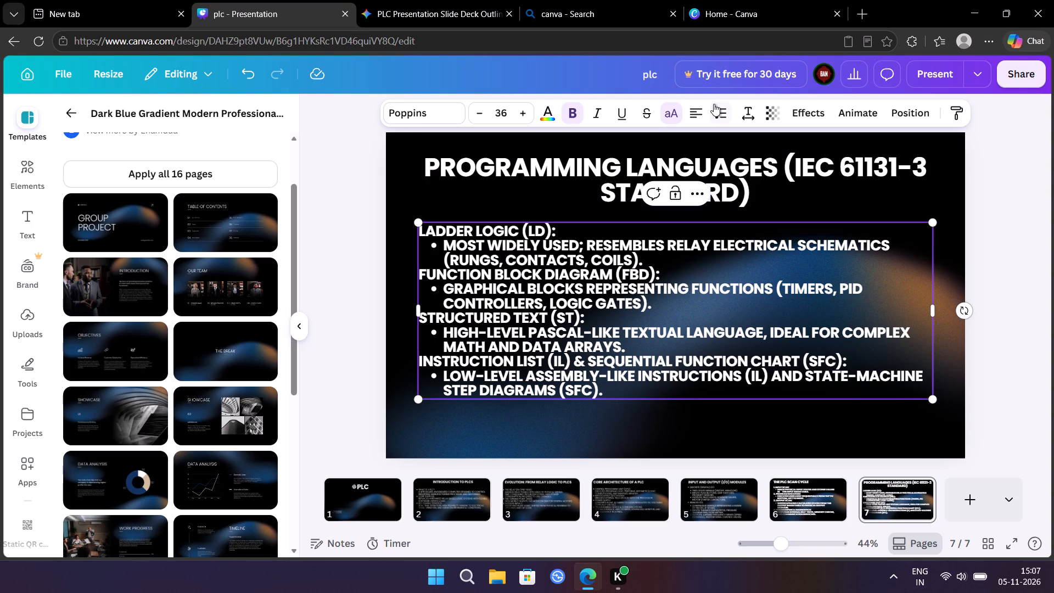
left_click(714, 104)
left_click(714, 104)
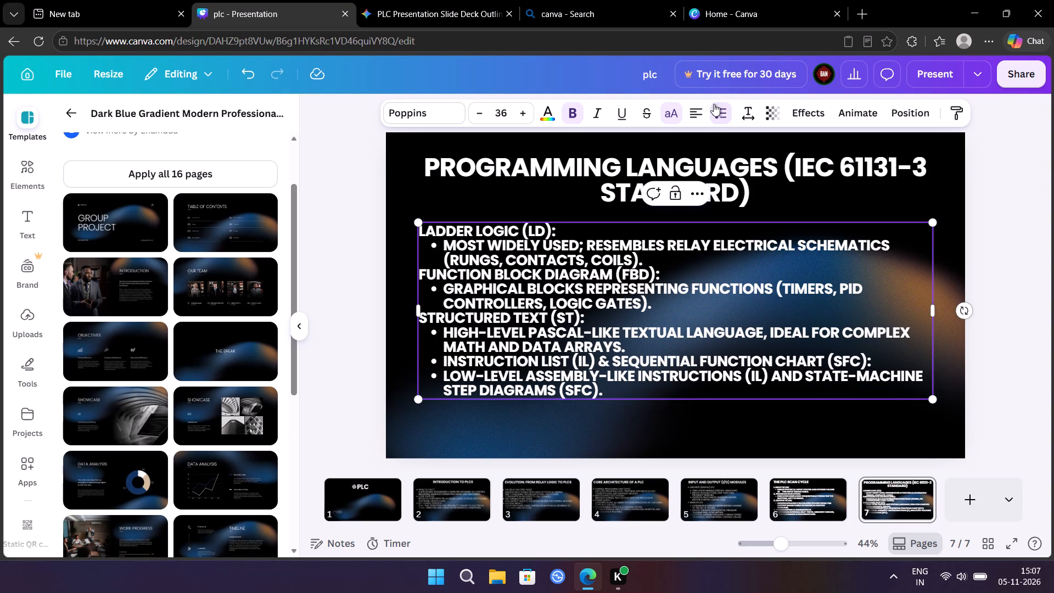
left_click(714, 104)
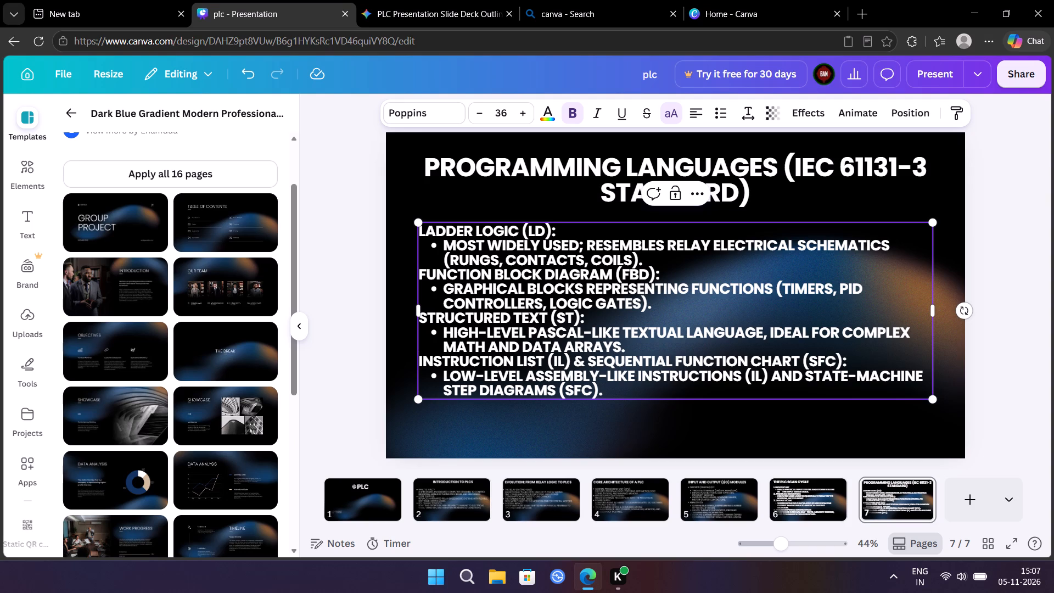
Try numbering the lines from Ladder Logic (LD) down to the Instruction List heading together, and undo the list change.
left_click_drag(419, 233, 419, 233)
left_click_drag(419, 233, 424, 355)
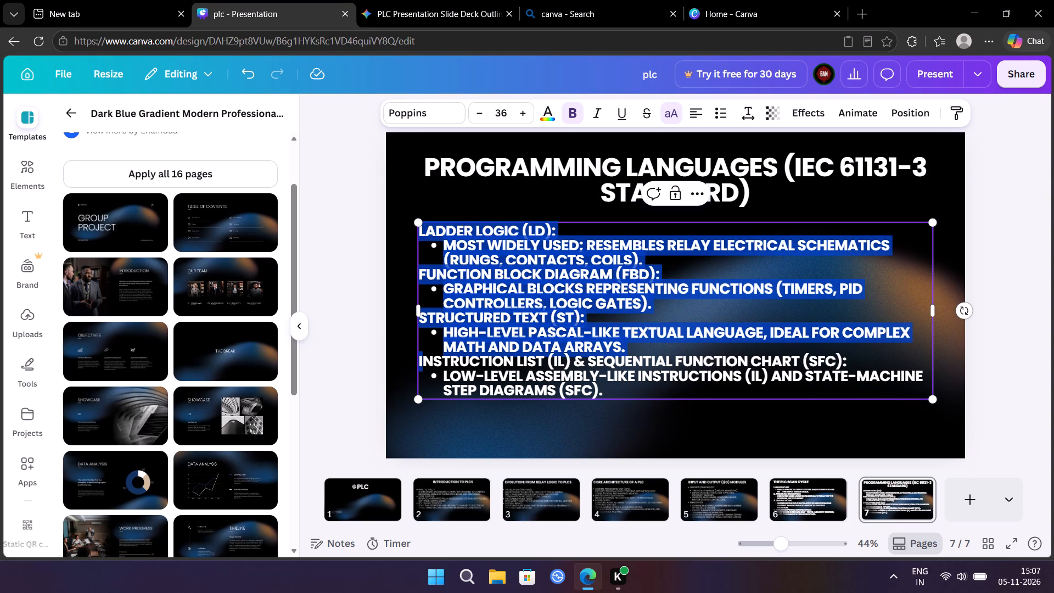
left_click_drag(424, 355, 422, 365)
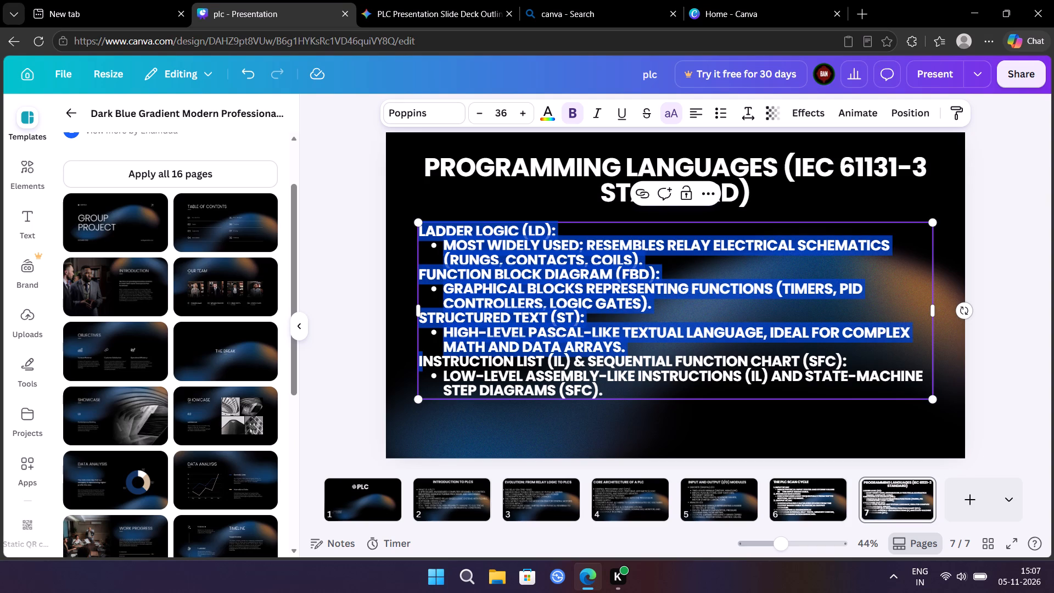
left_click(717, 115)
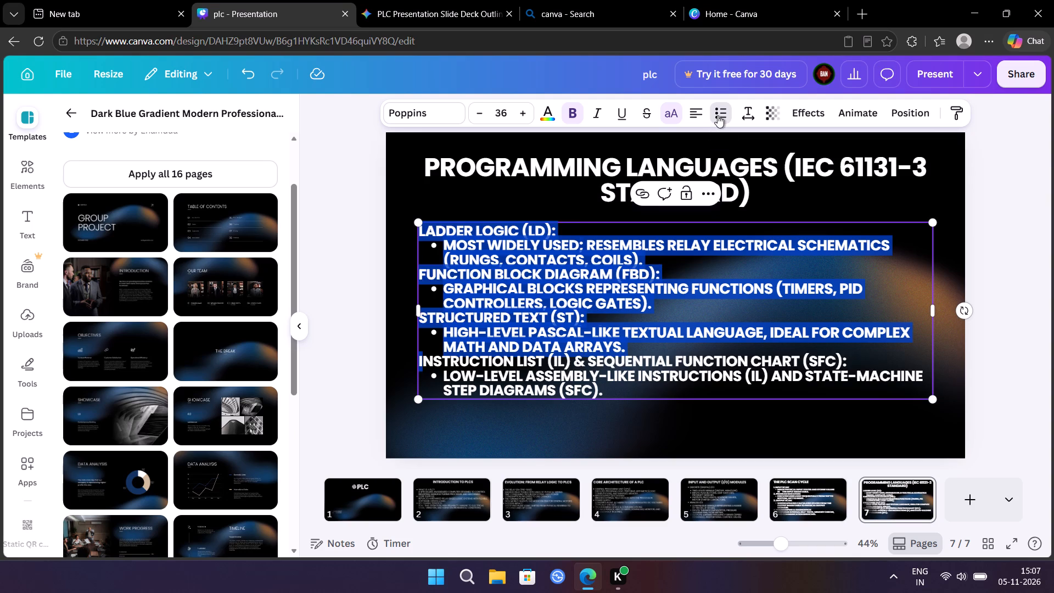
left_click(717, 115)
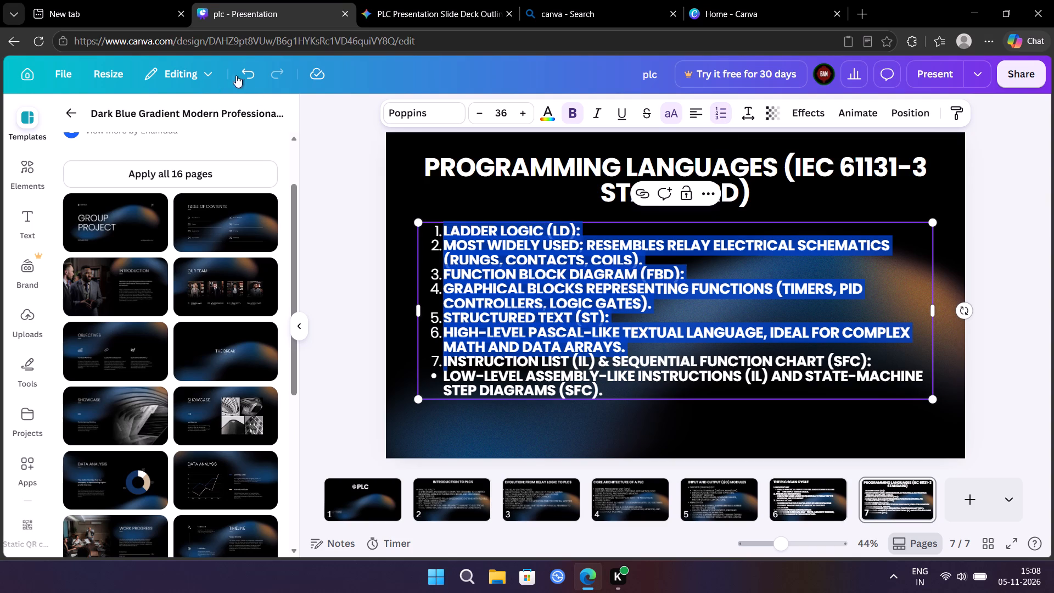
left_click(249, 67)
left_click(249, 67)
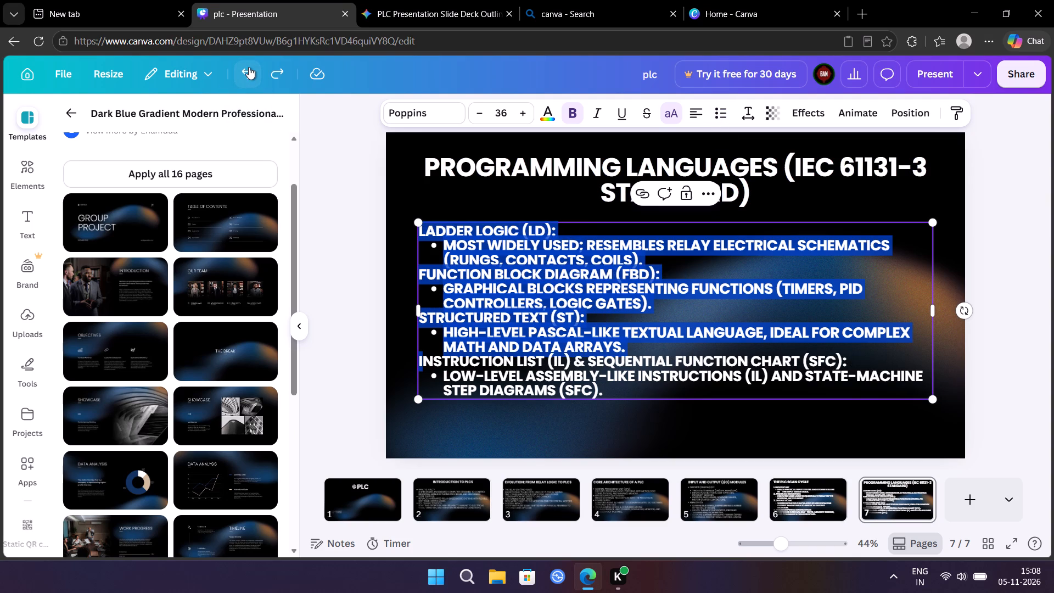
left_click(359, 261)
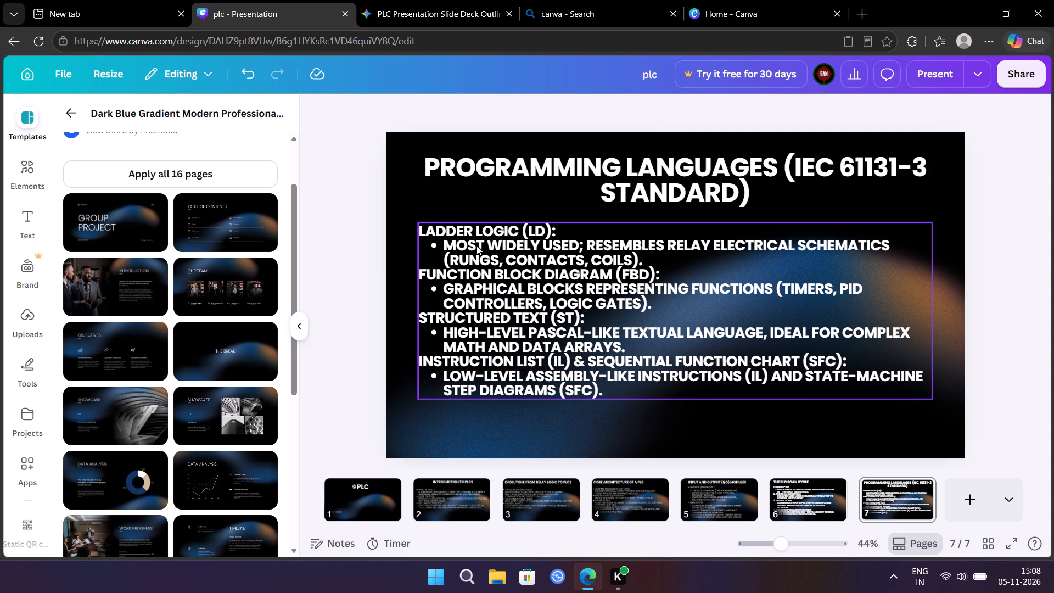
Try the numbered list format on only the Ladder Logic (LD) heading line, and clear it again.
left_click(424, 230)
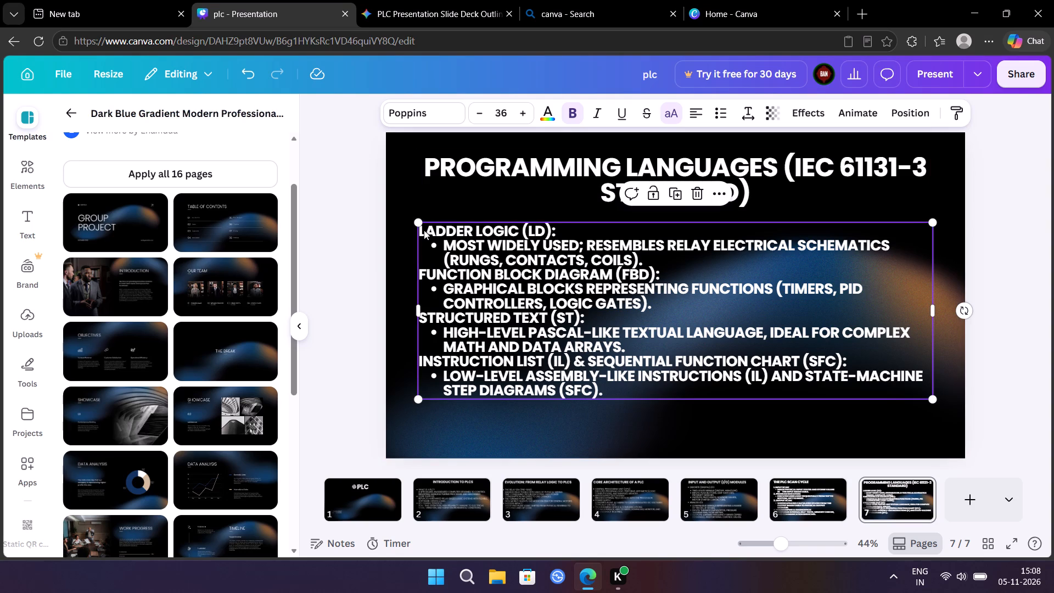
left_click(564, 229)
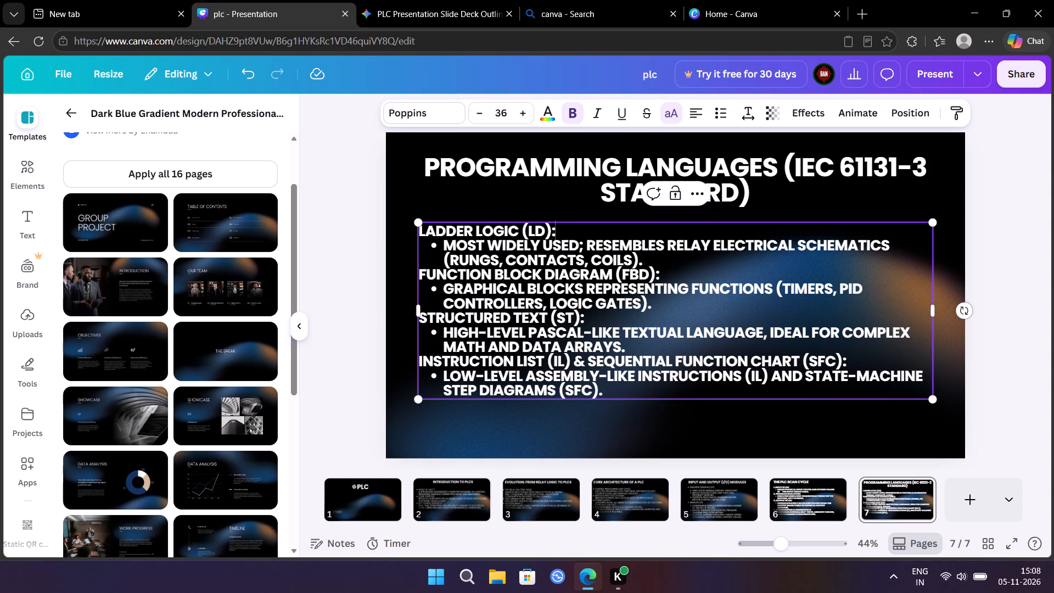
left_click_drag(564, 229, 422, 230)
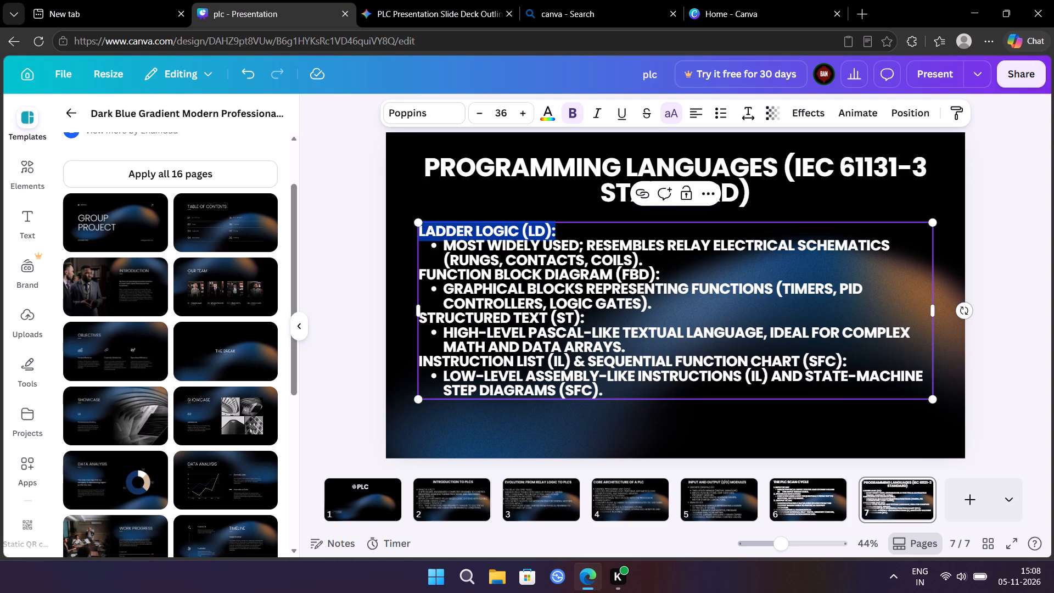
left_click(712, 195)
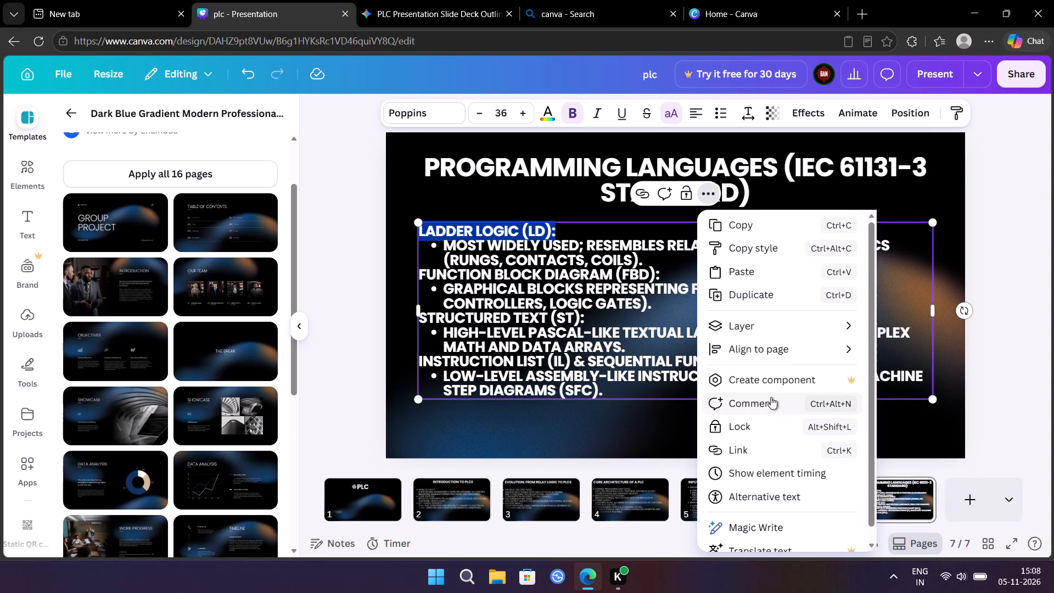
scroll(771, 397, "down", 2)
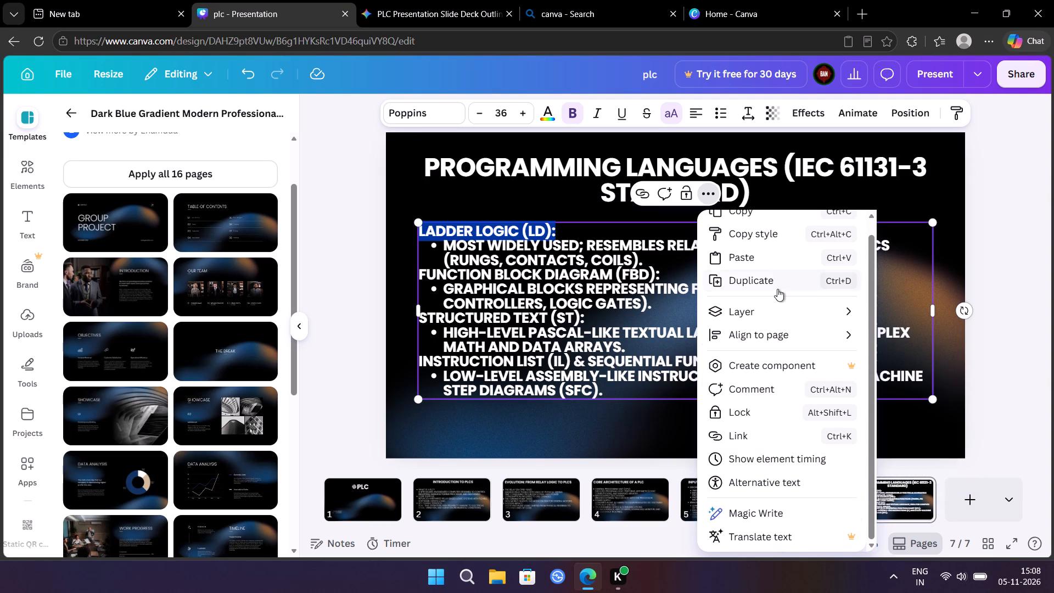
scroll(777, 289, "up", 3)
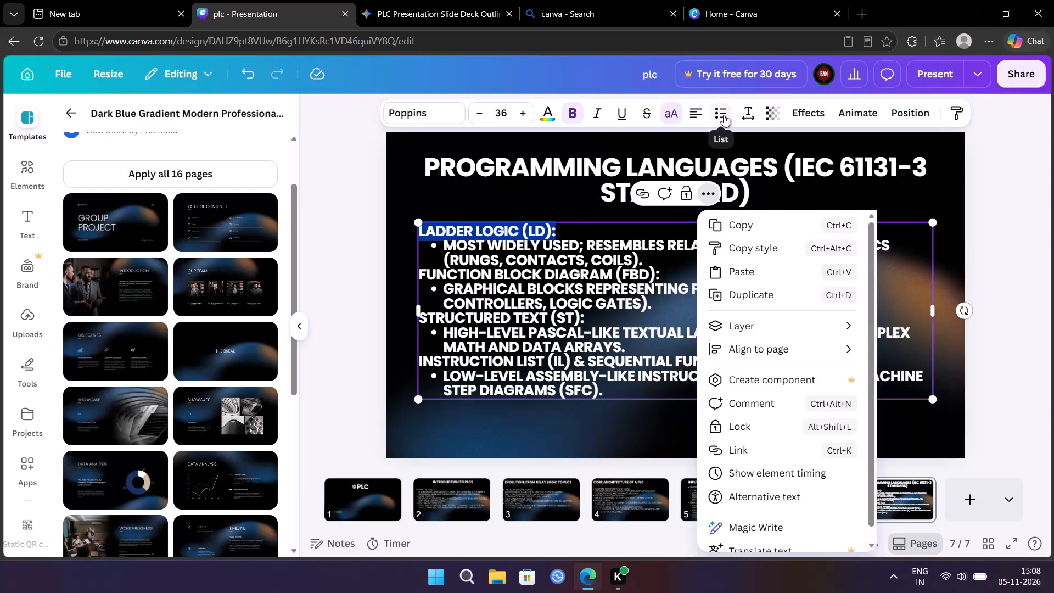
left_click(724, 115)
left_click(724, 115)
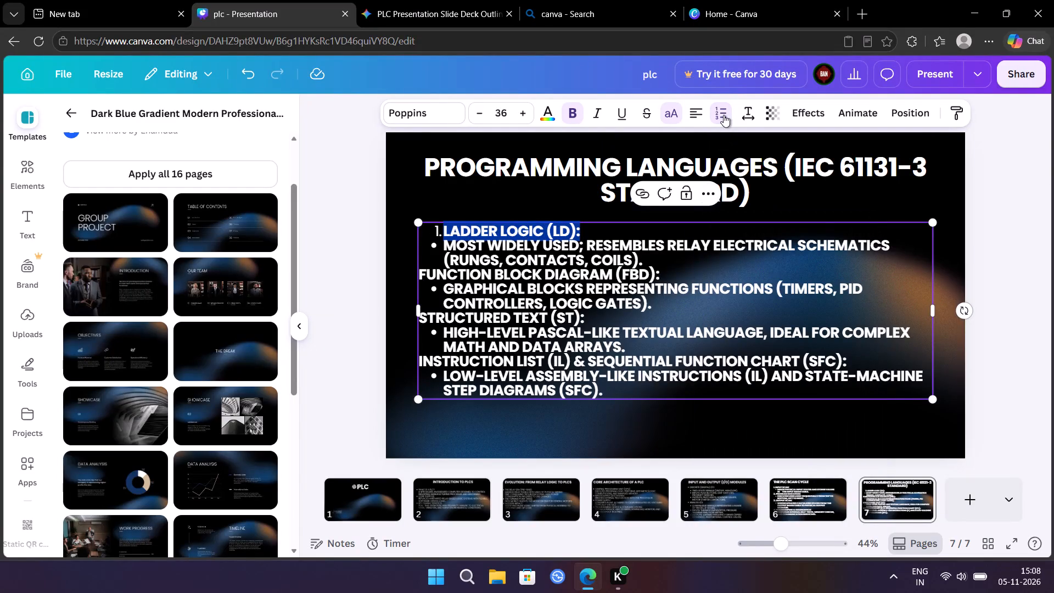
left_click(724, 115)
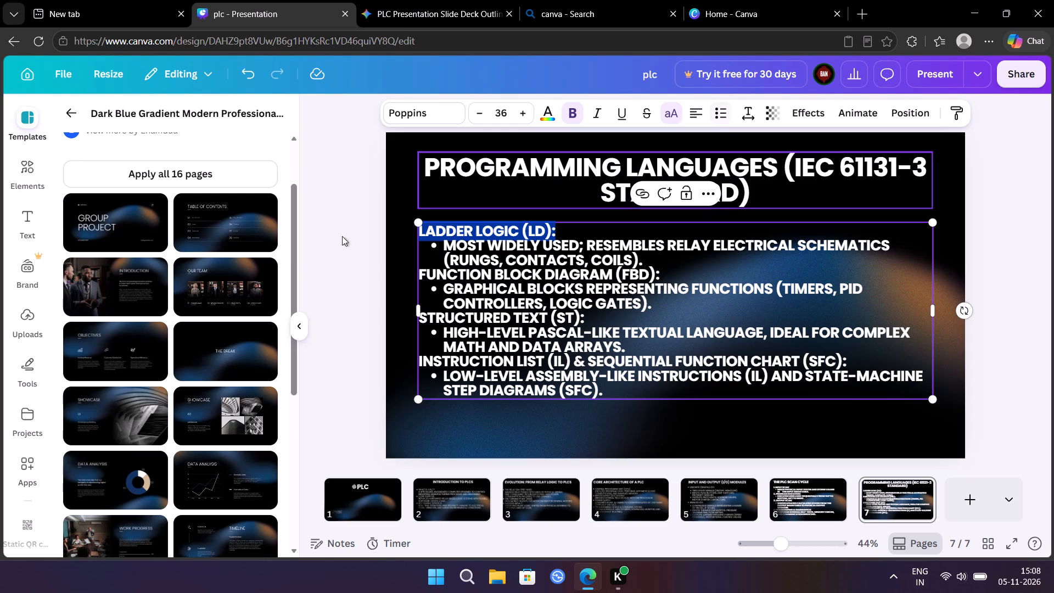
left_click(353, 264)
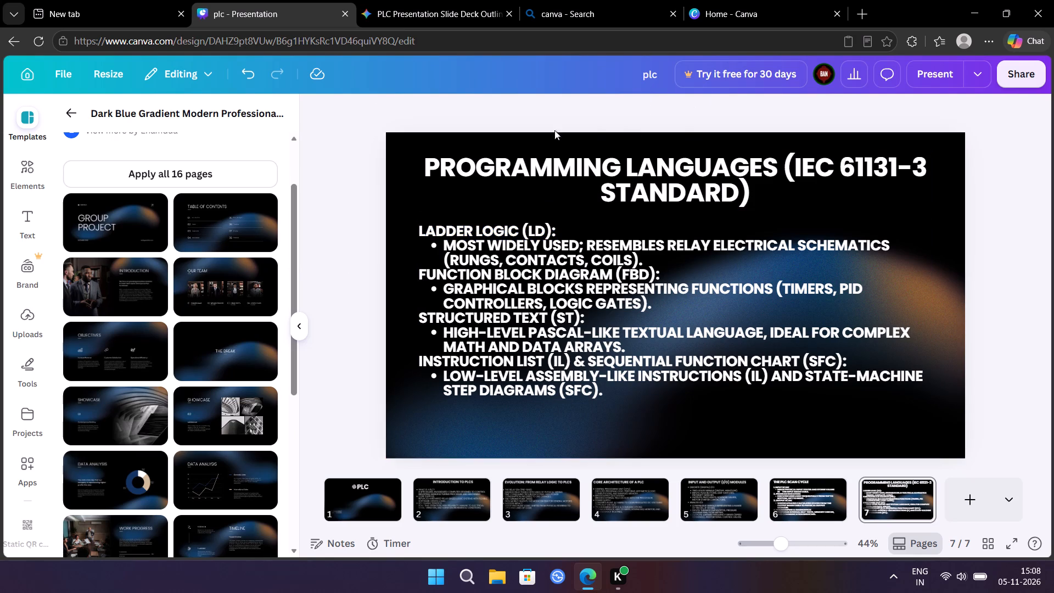
Insert a space before "Most widely used" in the bulleted line under Ladder Logic (LD).
left_click(418, 230)
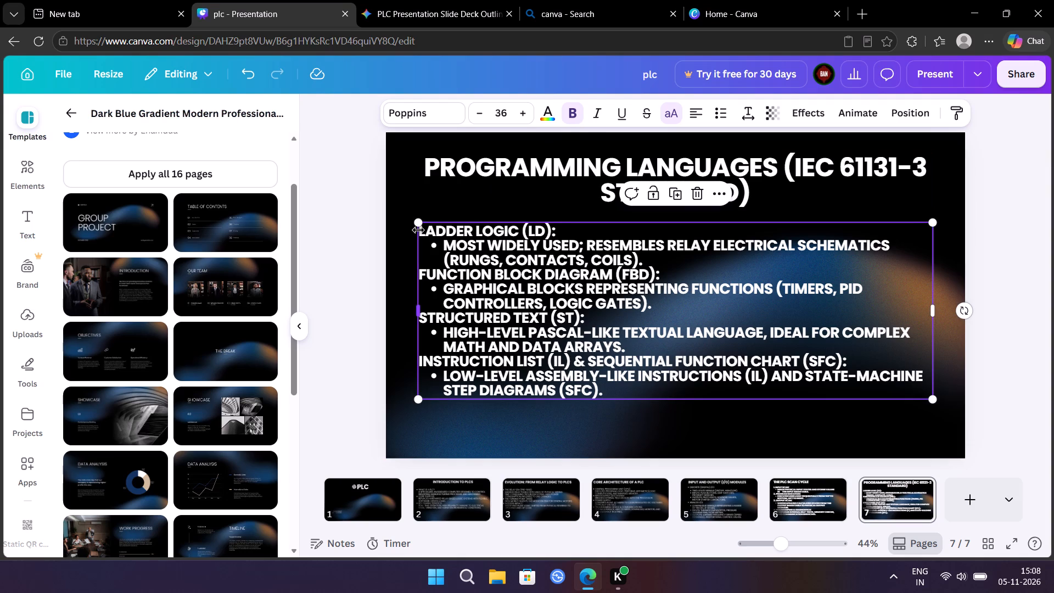
left_click(444, 244)
key("space")
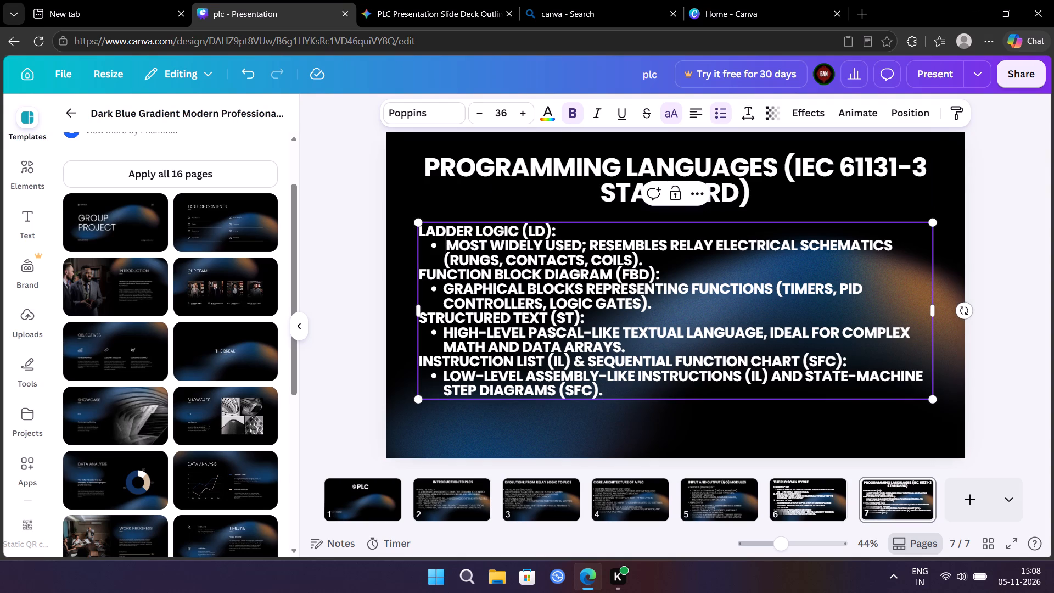
Remove the extra space before "Most widely used" in the bulleted line under Ladder Logic (LD).
key("BackSpace")
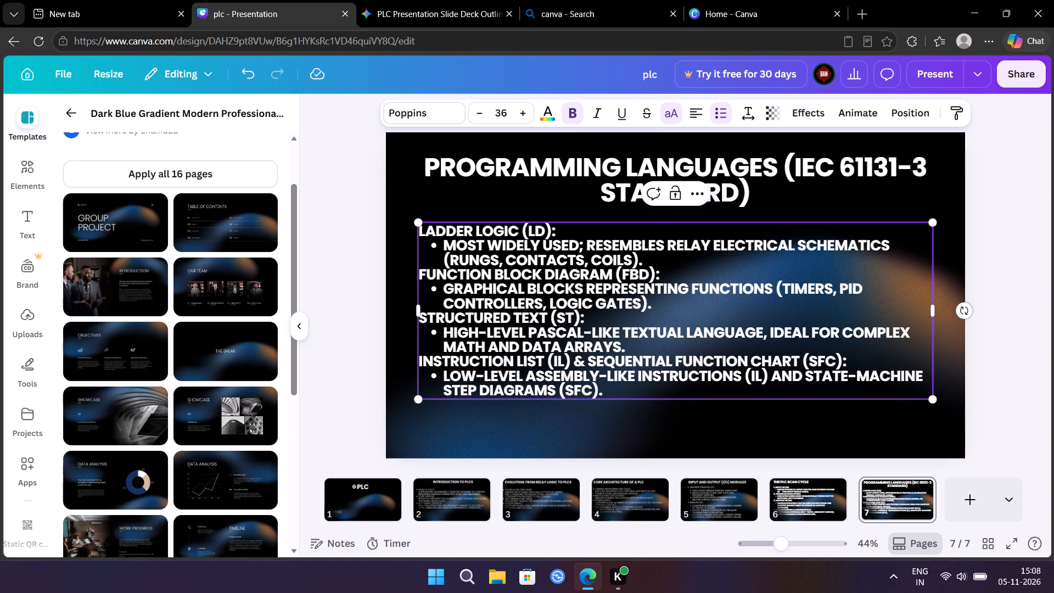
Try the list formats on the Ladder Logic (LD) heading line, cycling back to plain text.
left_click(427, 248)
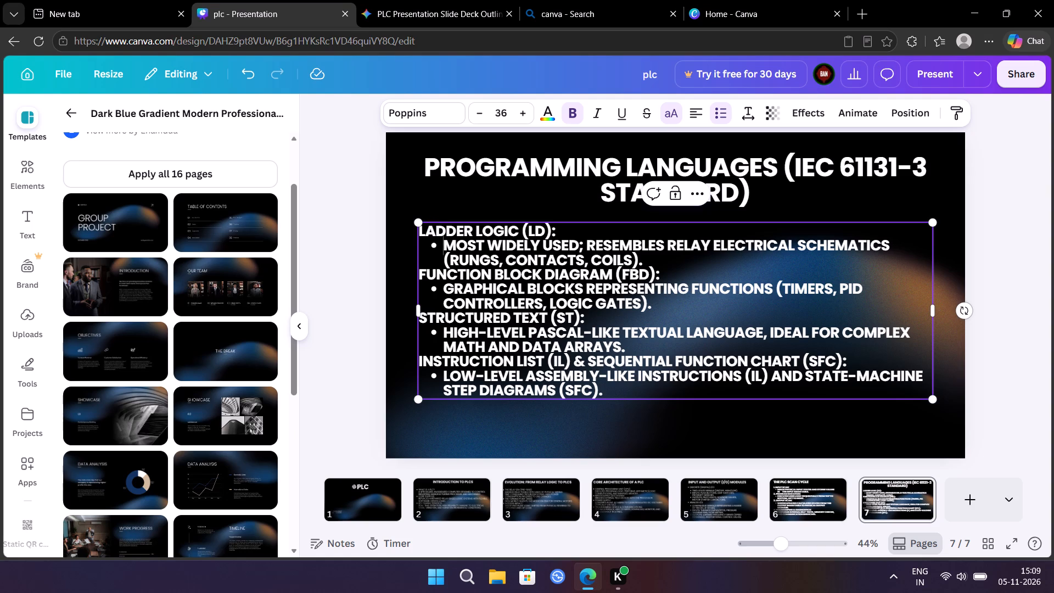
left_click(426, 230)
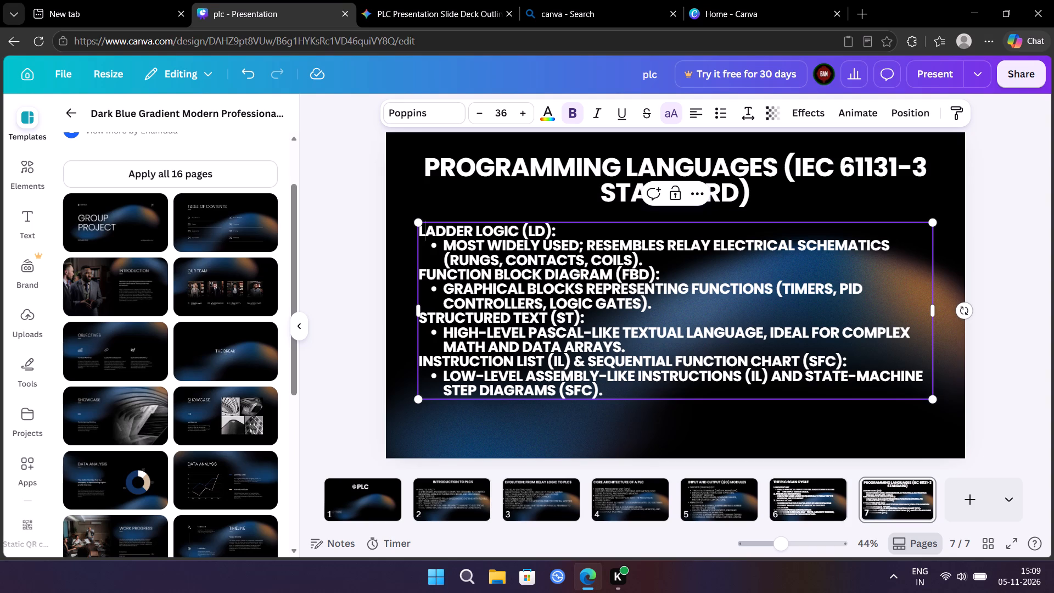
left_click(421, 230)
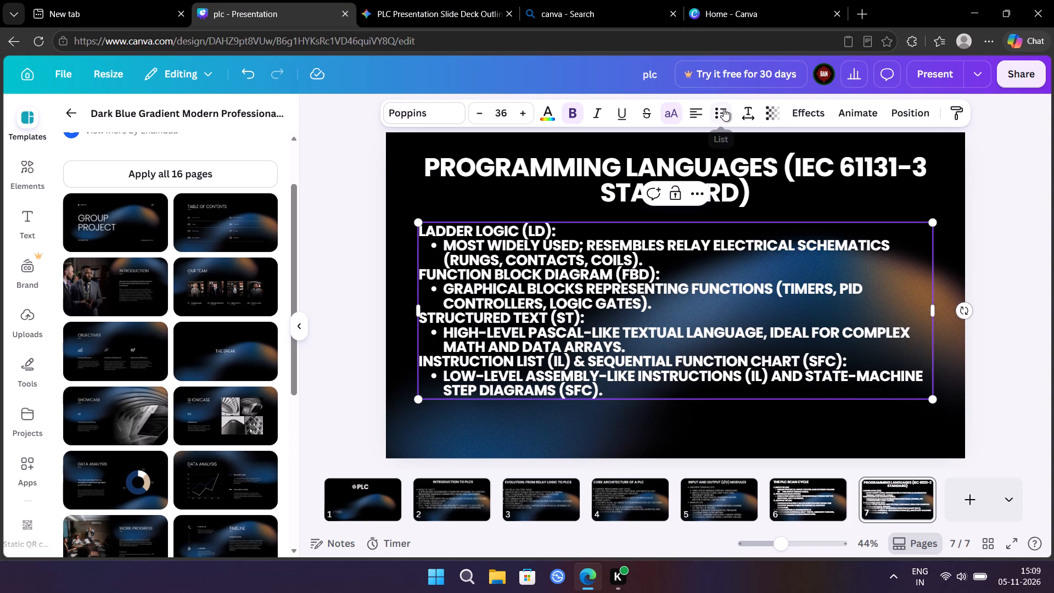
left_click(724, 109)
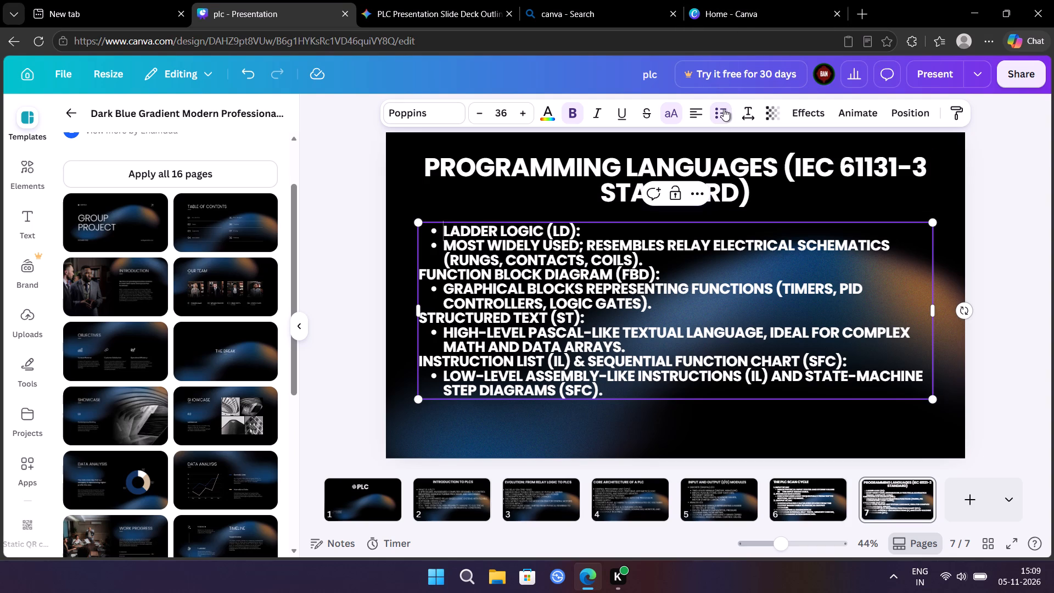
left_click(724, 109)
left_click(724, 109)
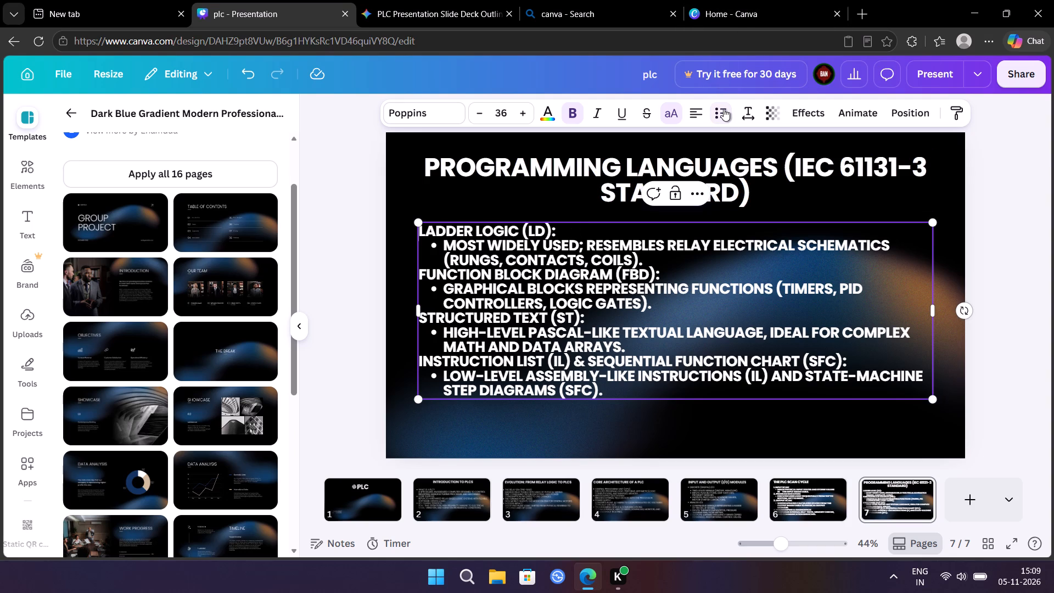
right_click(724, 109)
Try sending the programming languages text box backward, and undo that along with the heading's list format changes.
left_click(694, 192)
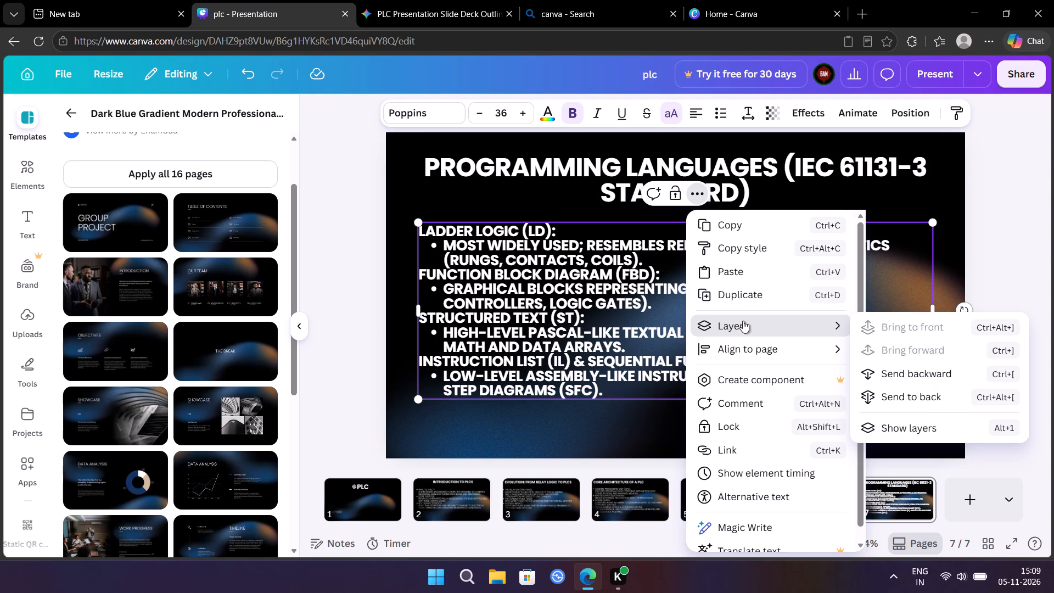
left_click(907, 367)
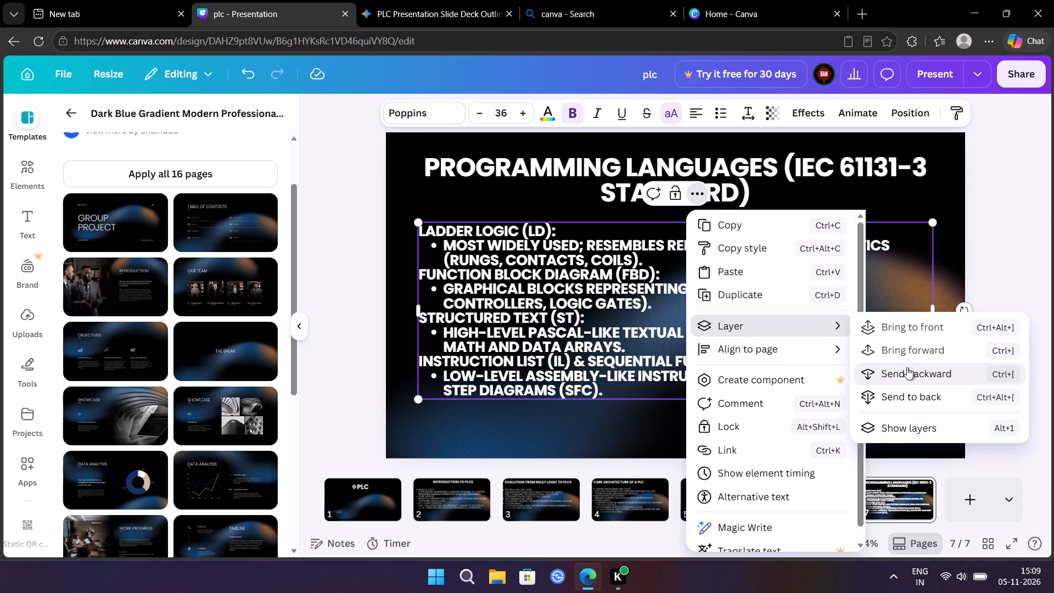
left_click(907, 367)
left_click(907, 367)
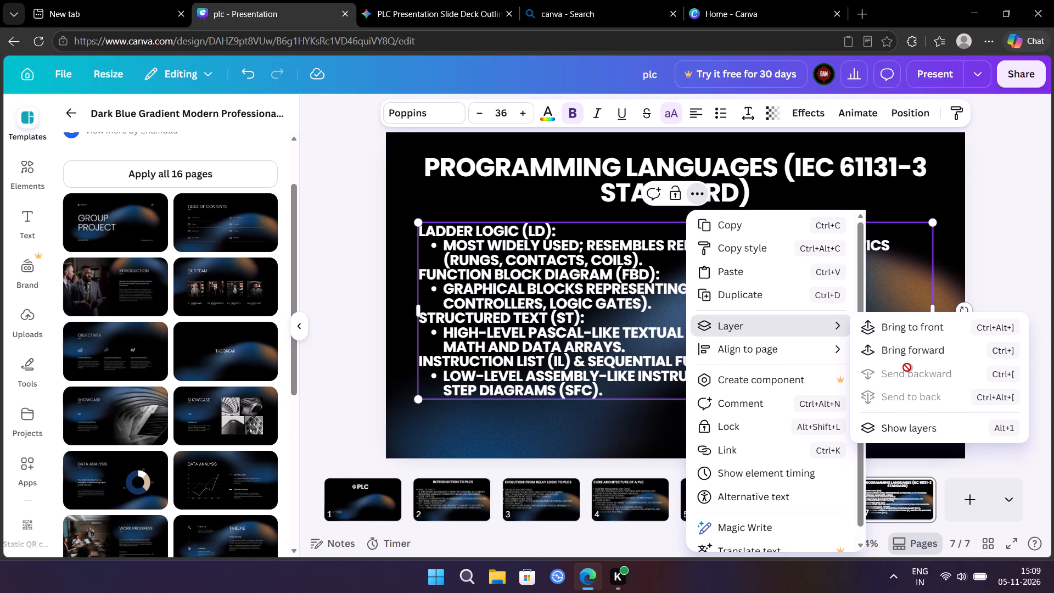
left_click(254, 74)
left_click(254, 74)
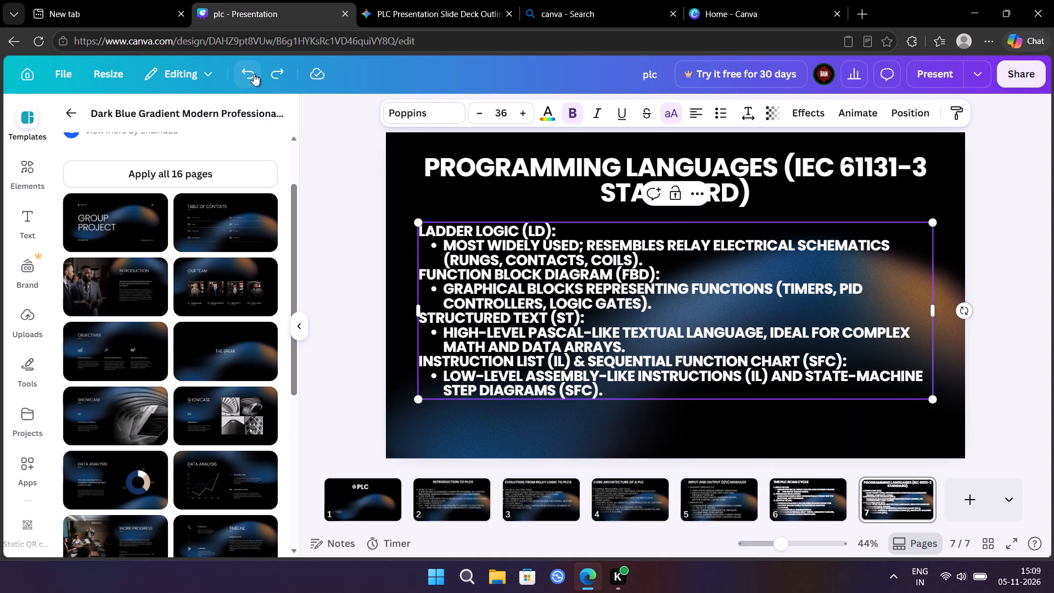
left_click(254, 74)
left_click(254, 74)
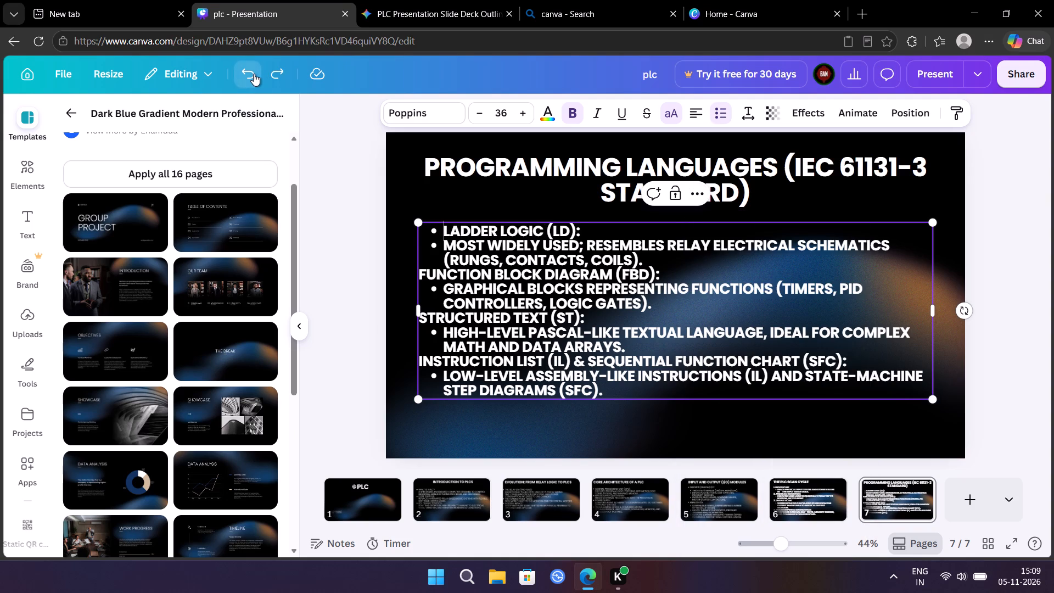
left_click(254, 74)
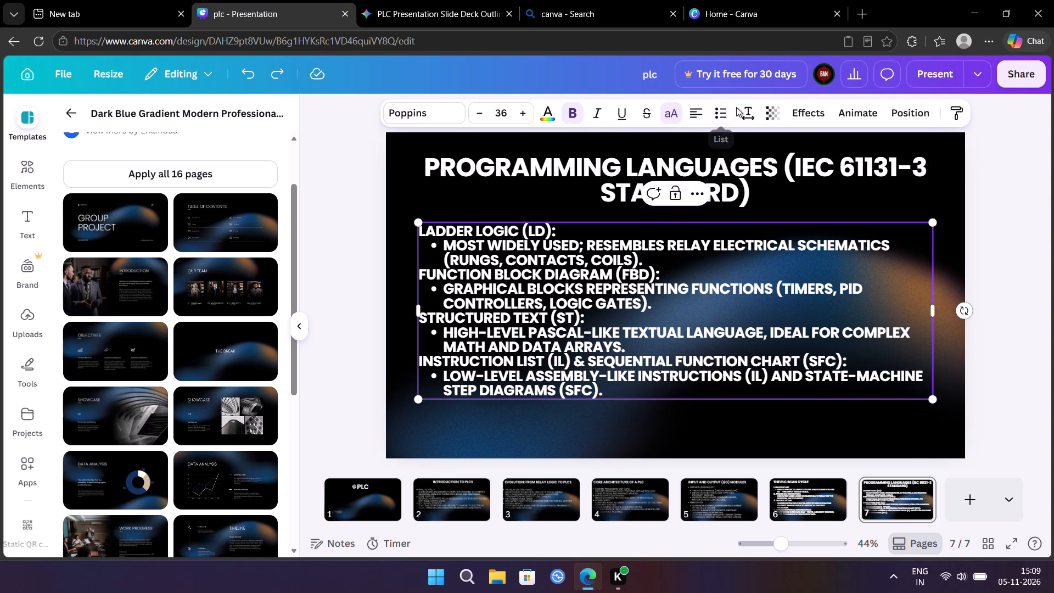
View the position and alignment settings of the programming languages text box.
scroll(764, 111, "left", 3)
left_click(921, 113)
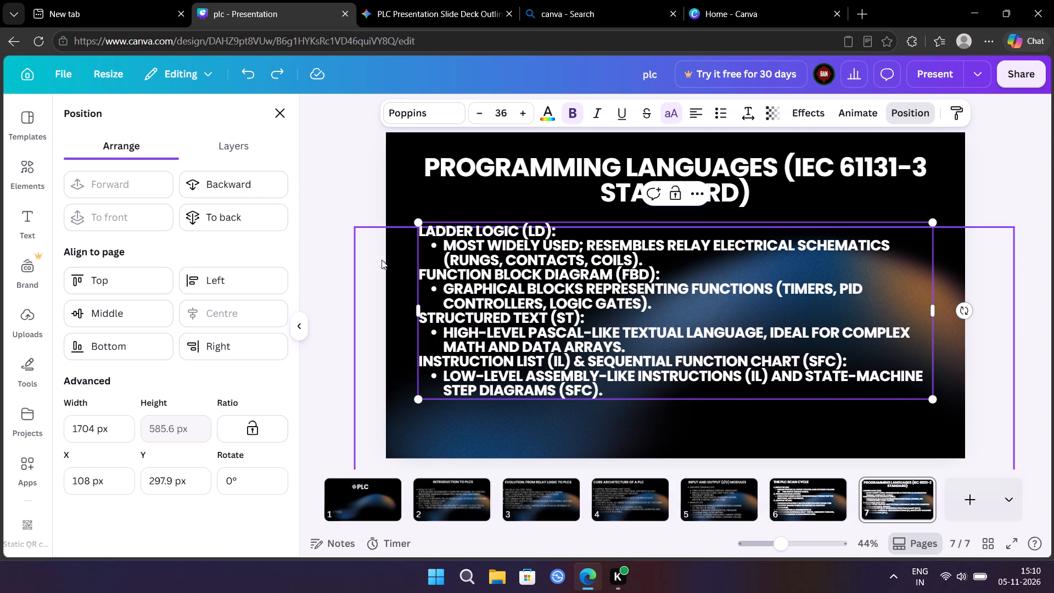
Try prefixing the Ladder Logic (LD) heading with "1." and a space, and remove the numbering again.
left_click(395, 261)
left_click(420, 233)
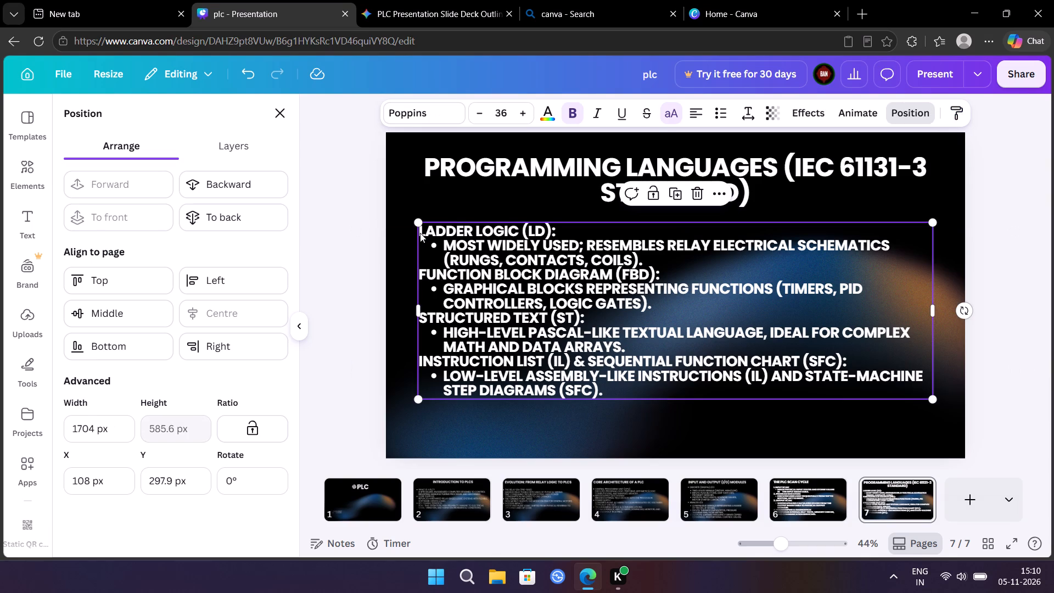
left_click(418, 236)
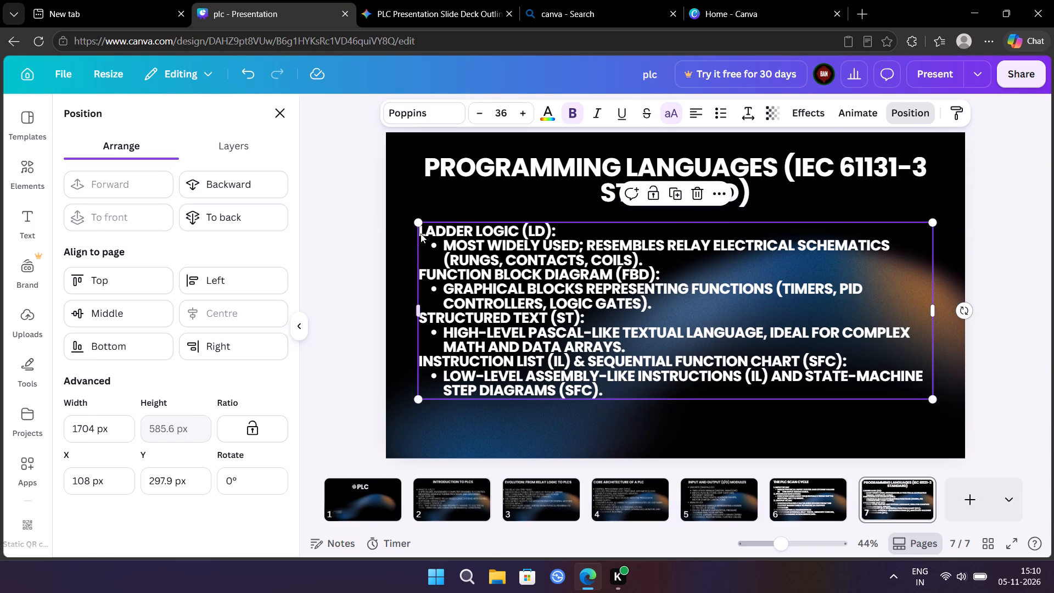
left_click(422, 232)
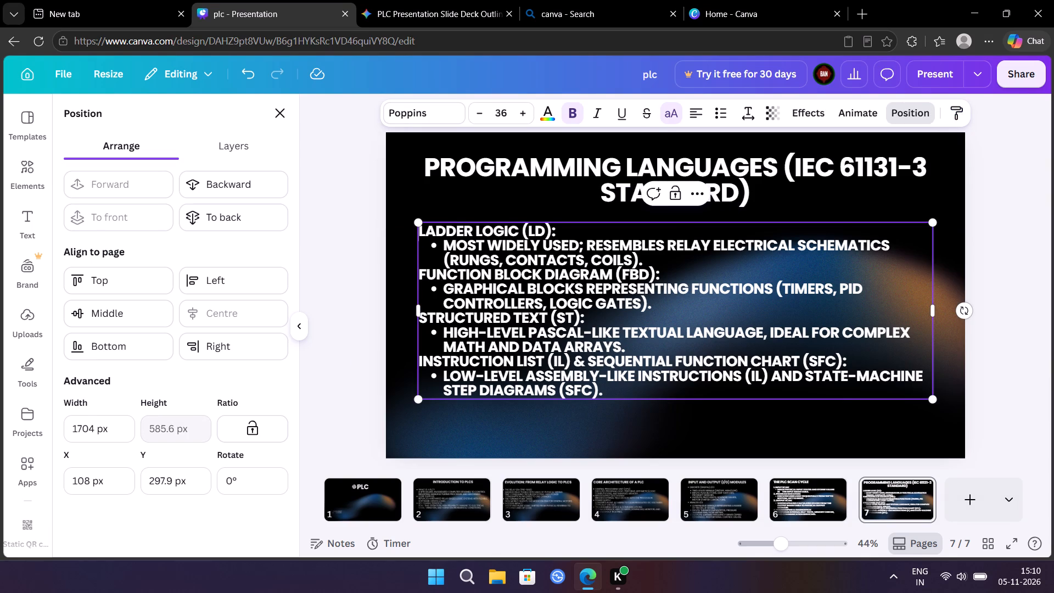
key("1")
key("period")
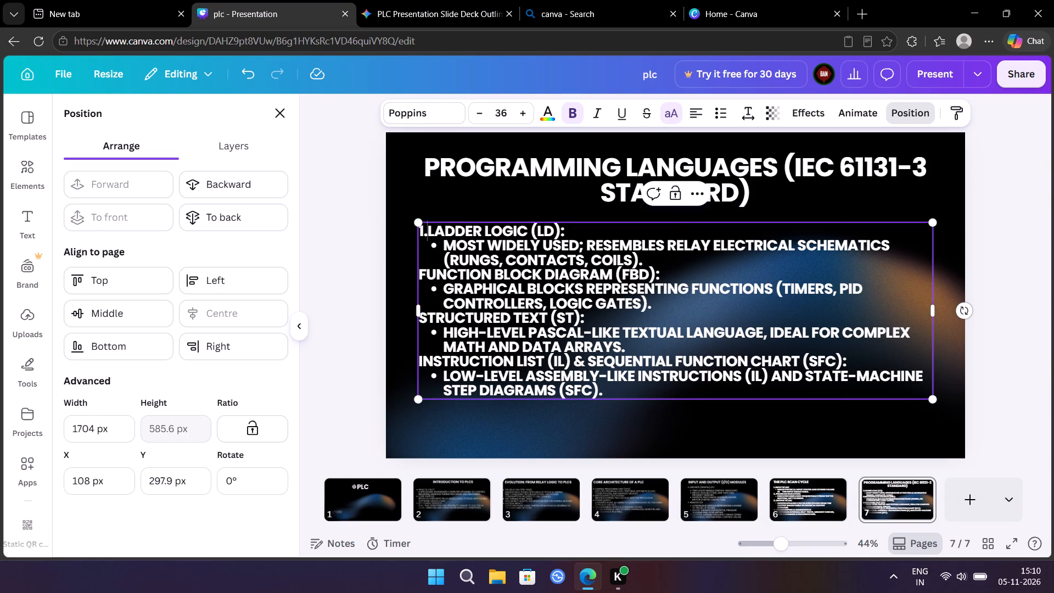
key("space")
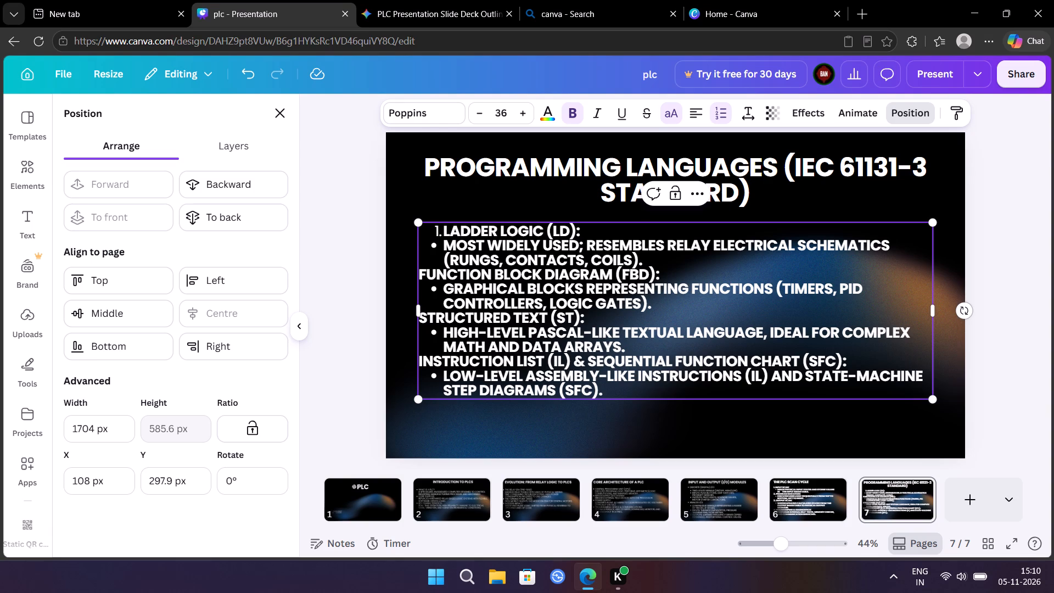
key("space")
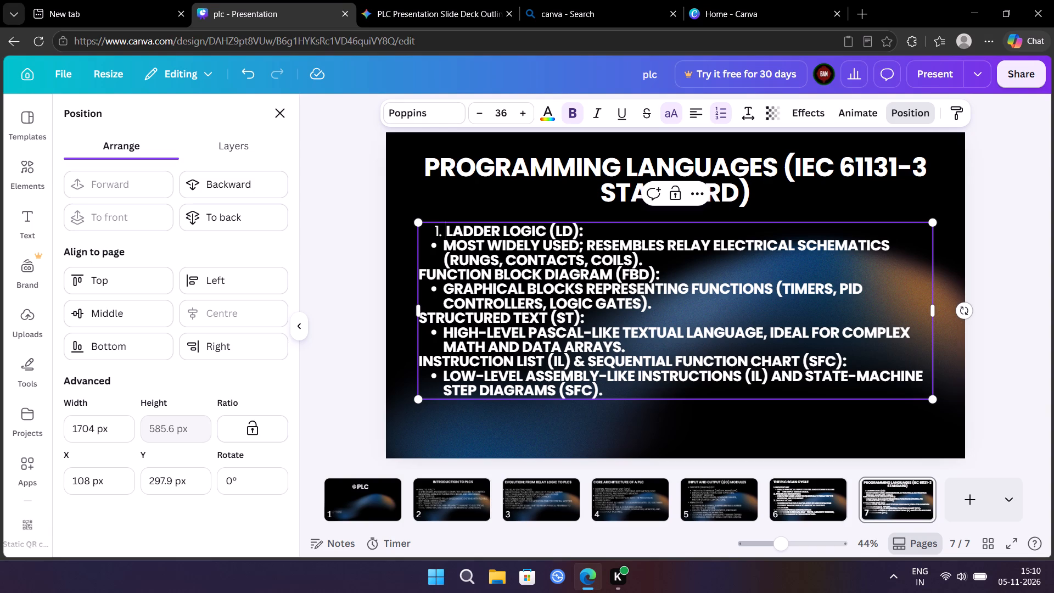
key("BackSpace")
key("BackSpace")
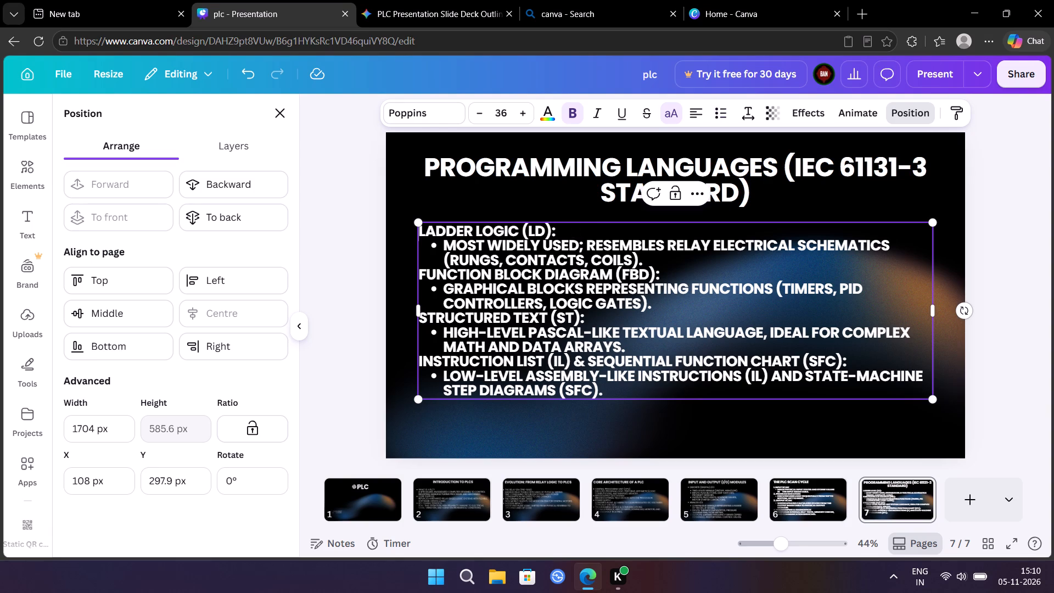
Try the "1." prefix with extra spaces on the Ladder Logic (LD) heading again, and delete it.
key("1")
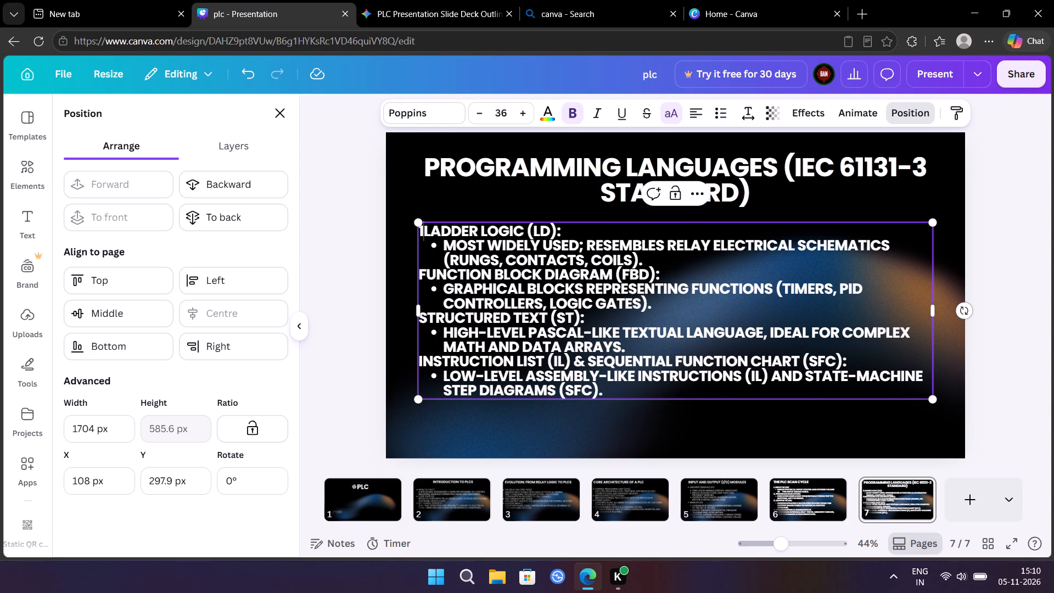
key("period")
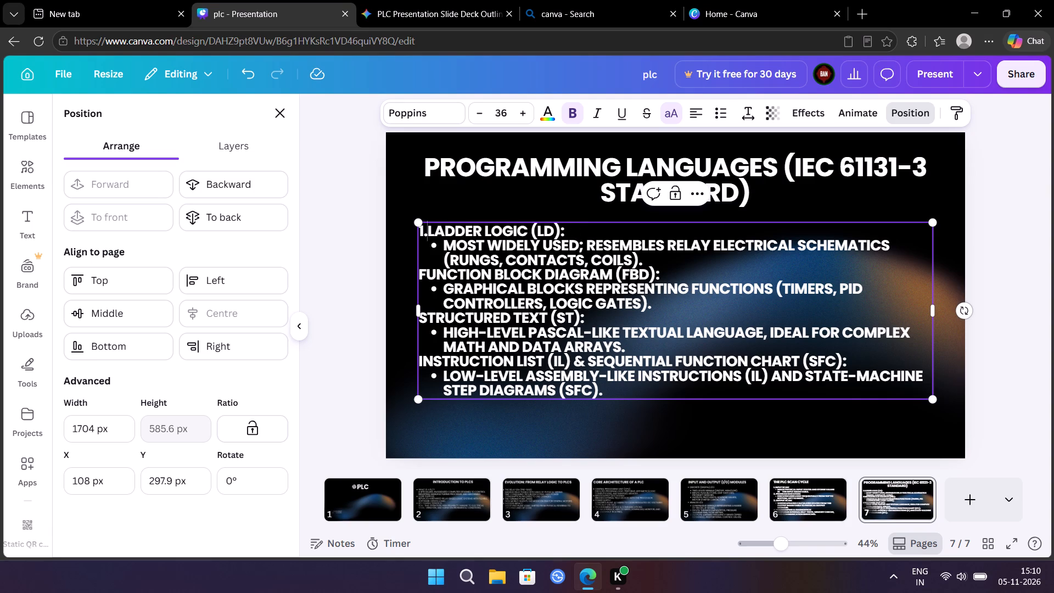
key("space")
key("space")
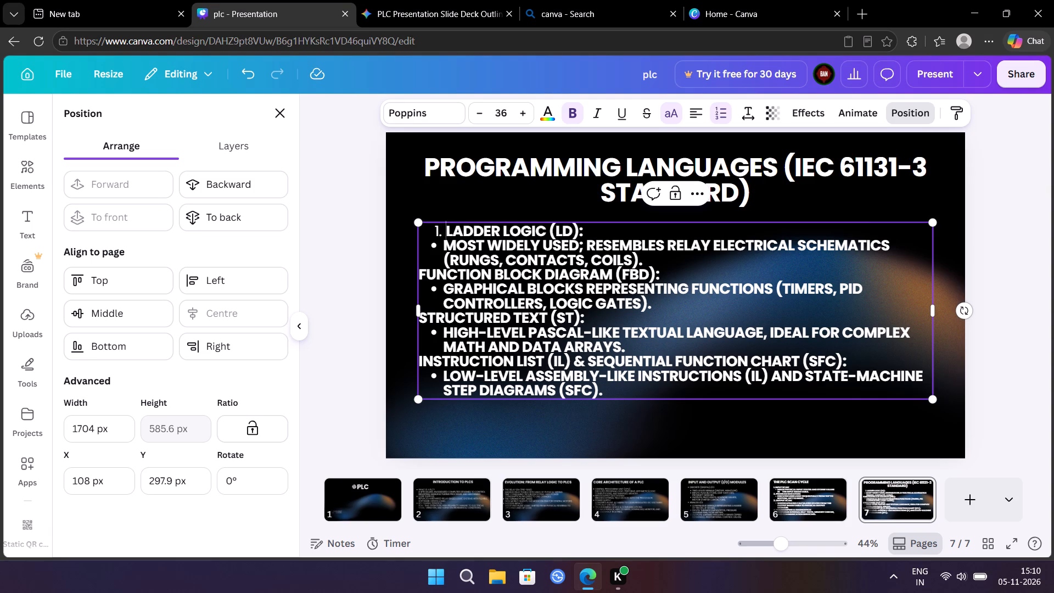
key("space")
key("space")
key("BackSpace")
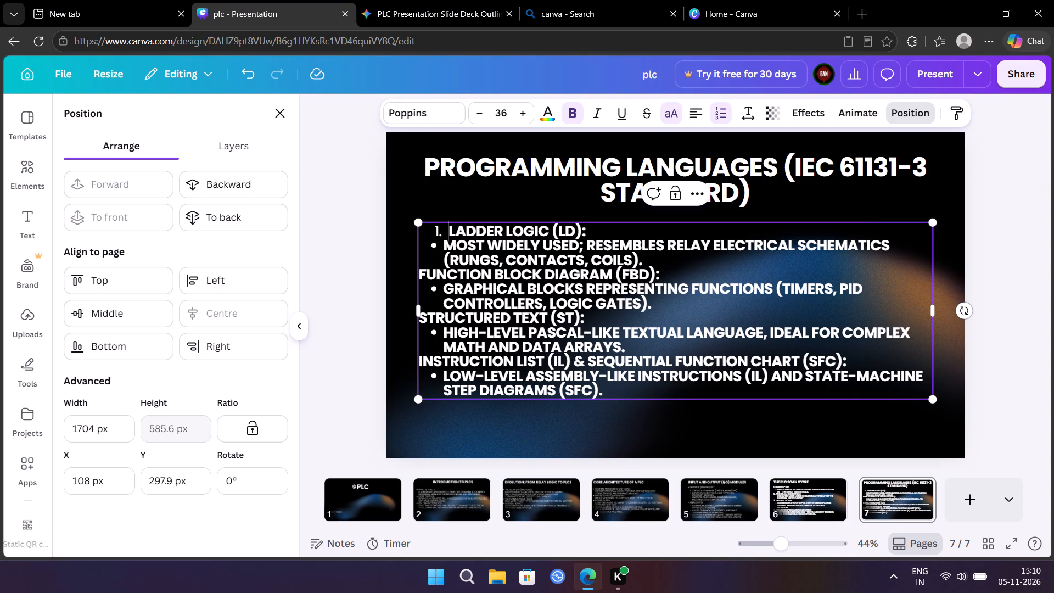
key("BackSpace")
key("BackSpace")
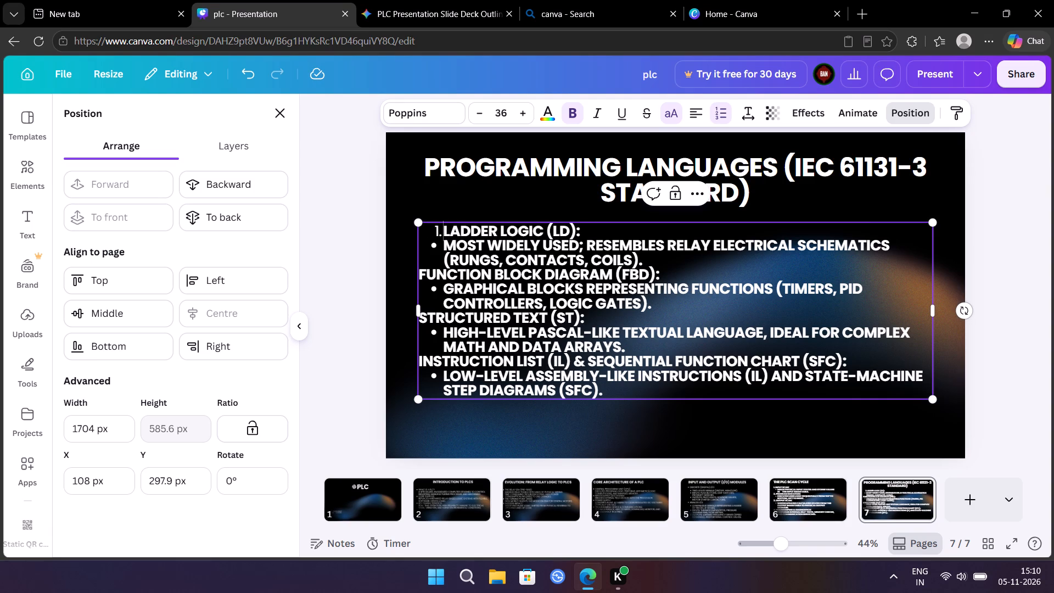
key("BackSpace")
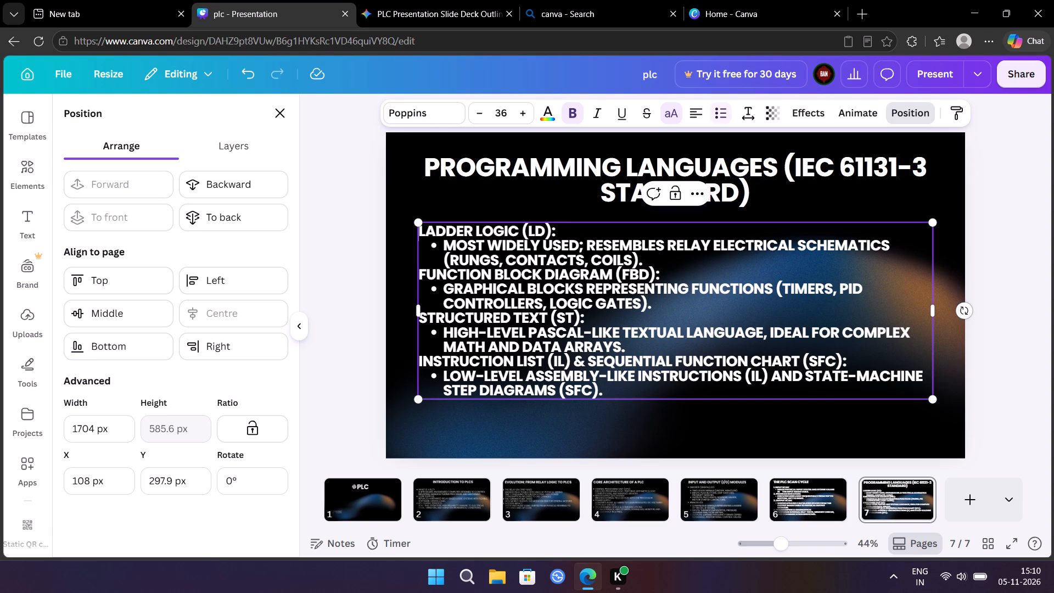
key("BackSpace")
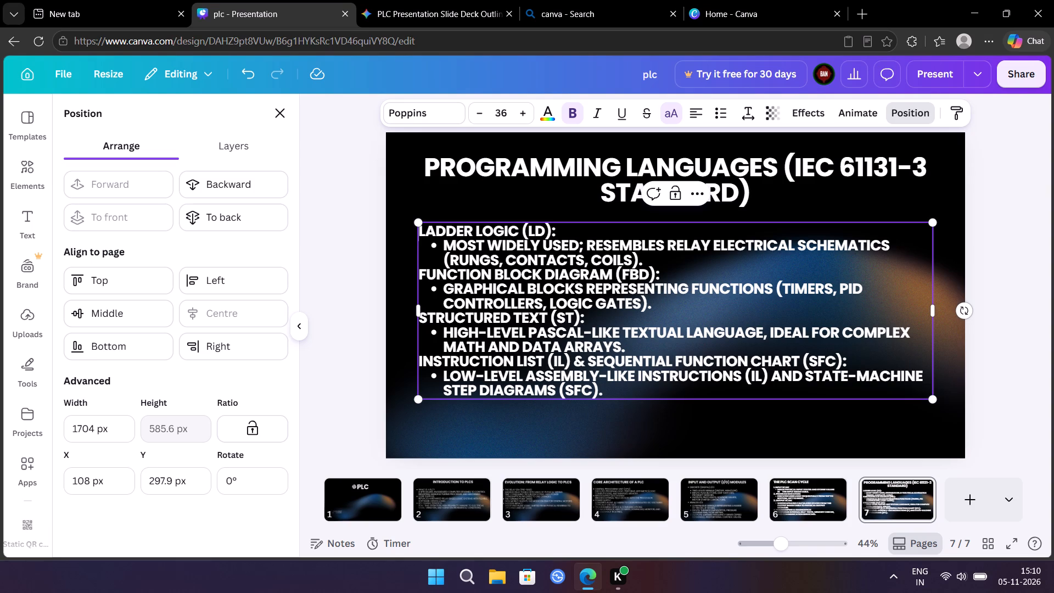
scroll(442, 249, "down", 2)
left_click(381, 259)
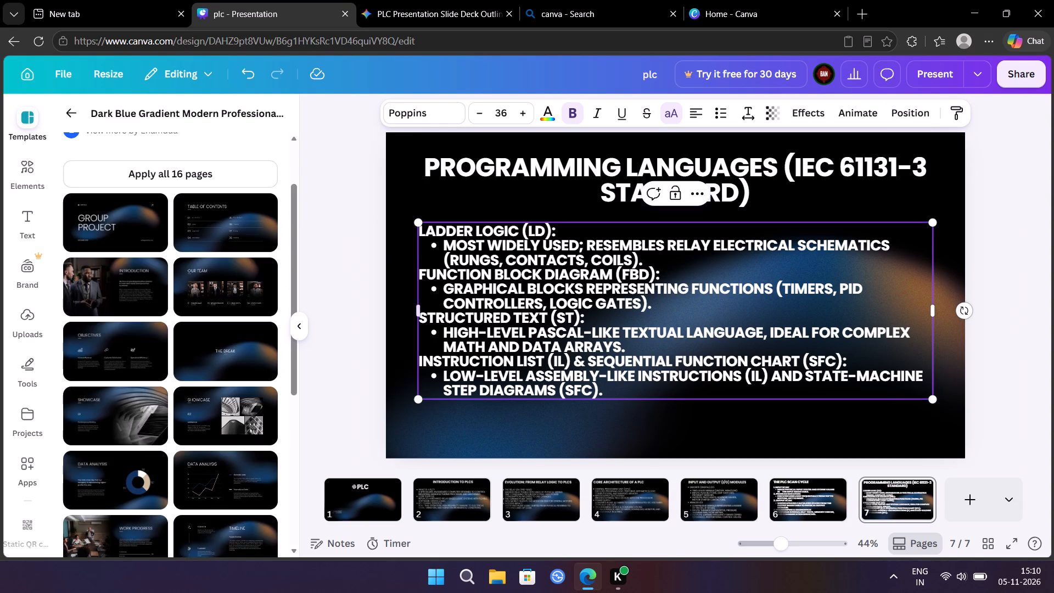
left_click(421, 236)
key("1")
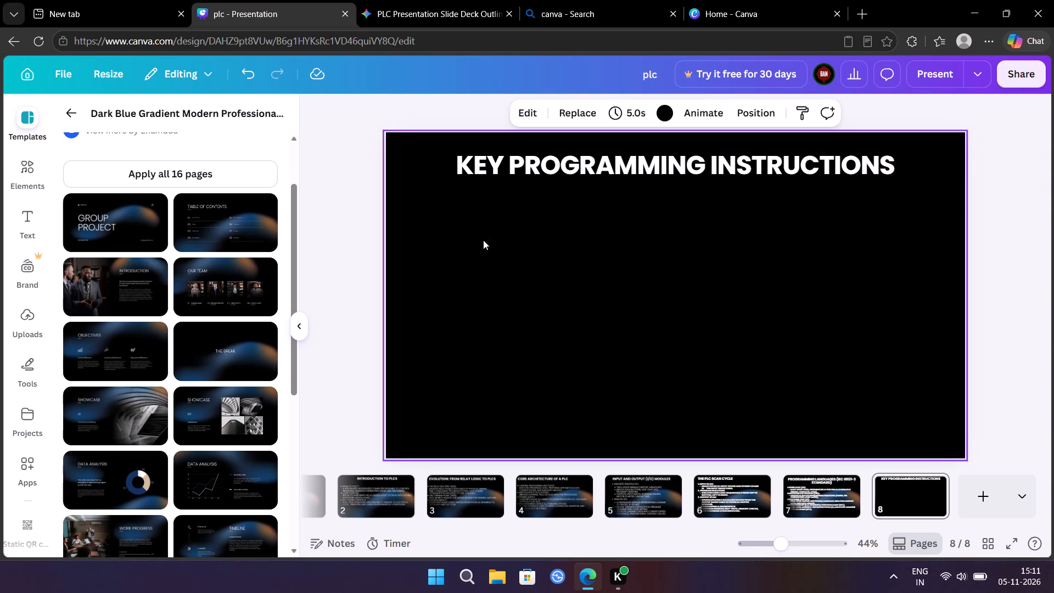
right_click(455, 222)
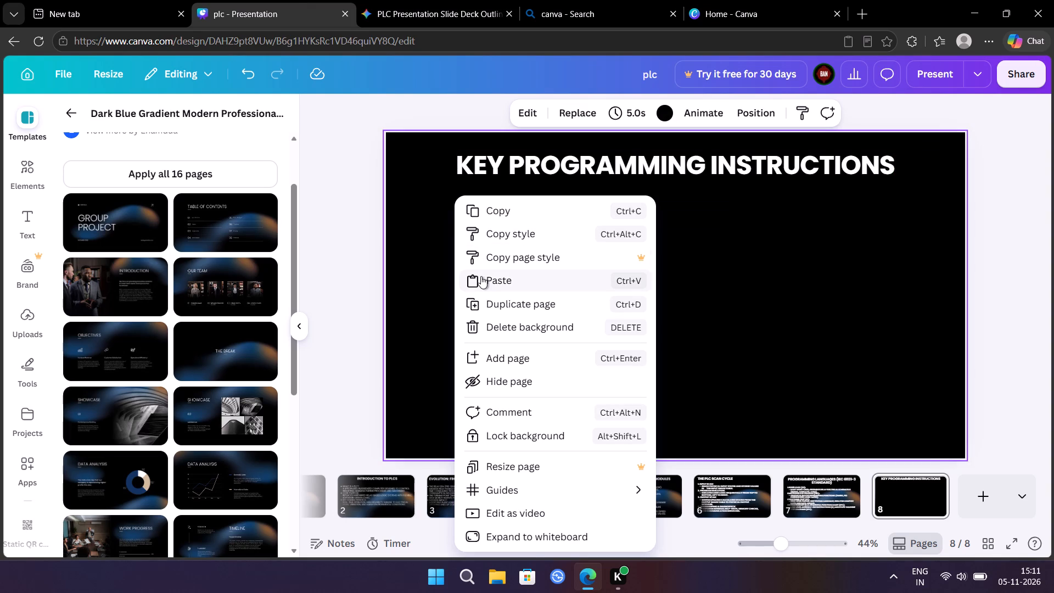
left_click(481, 276)
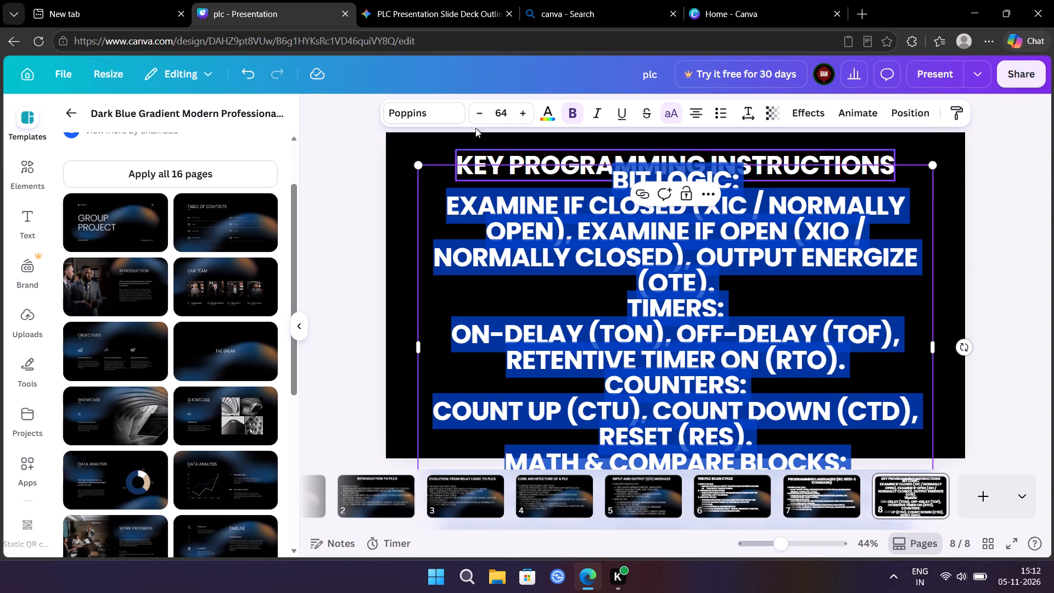
Set the pasted body text's font size to 42 and move the text box below the page title.
left_click(503, 114)
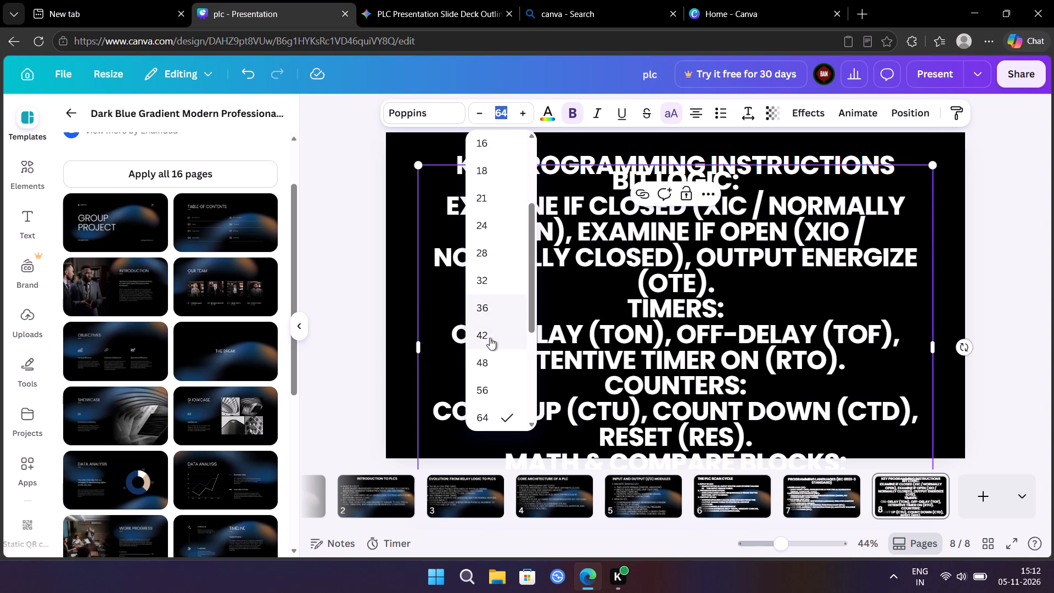
left_click(490, 339)
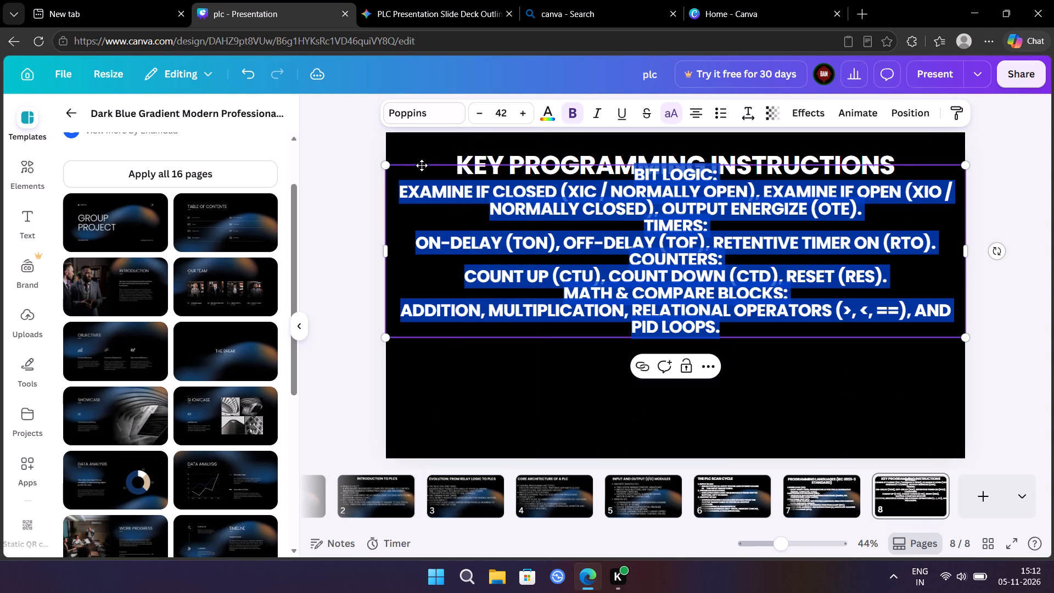
left_click_drag(422, 165, 429, 203)
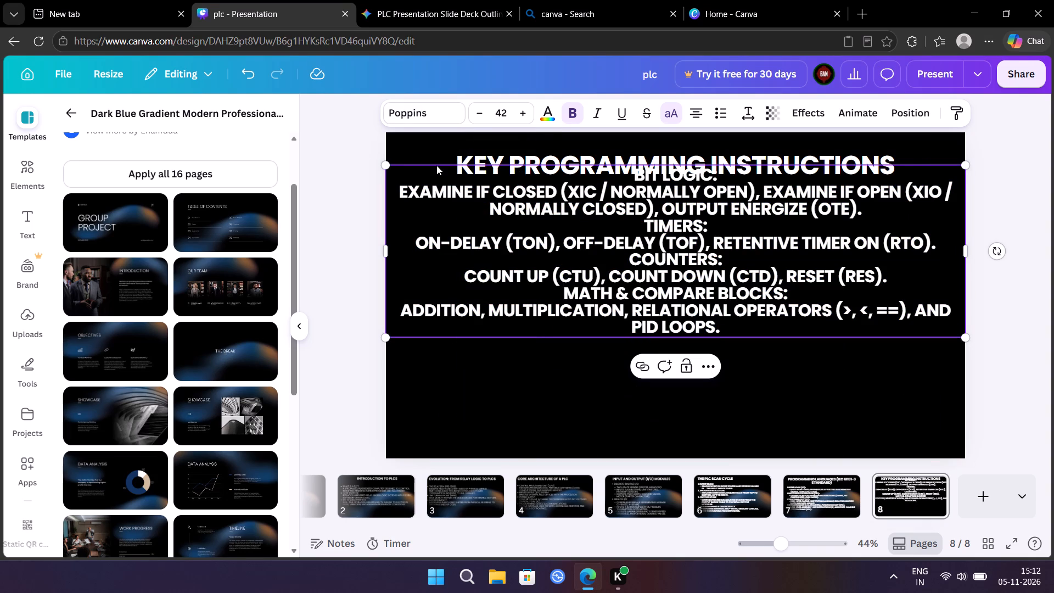
left_click_drag(438, 164, 438, 201)
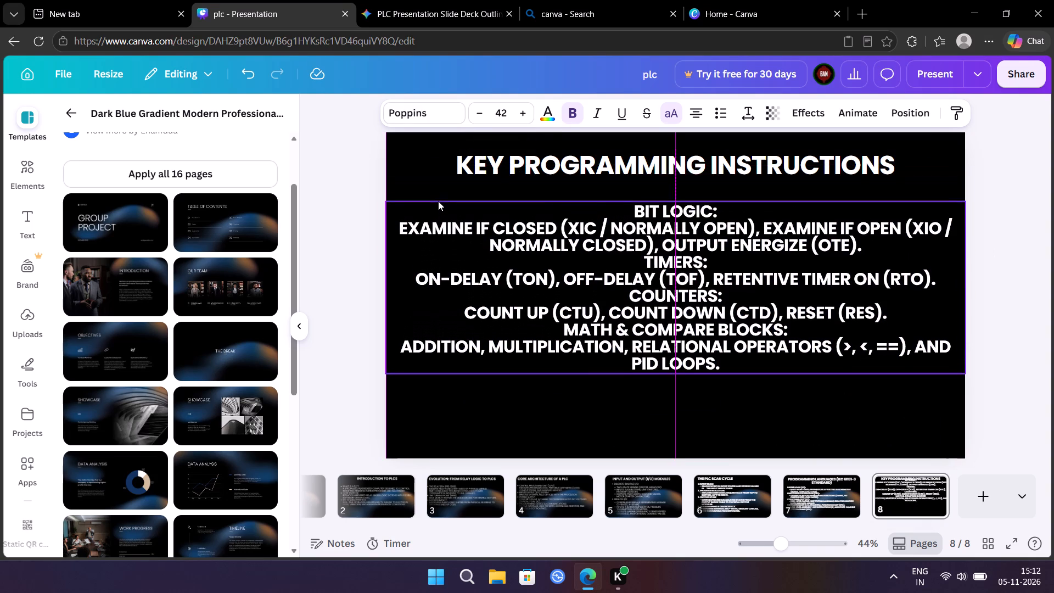
left_click_drag(438, 201, 438, 204)
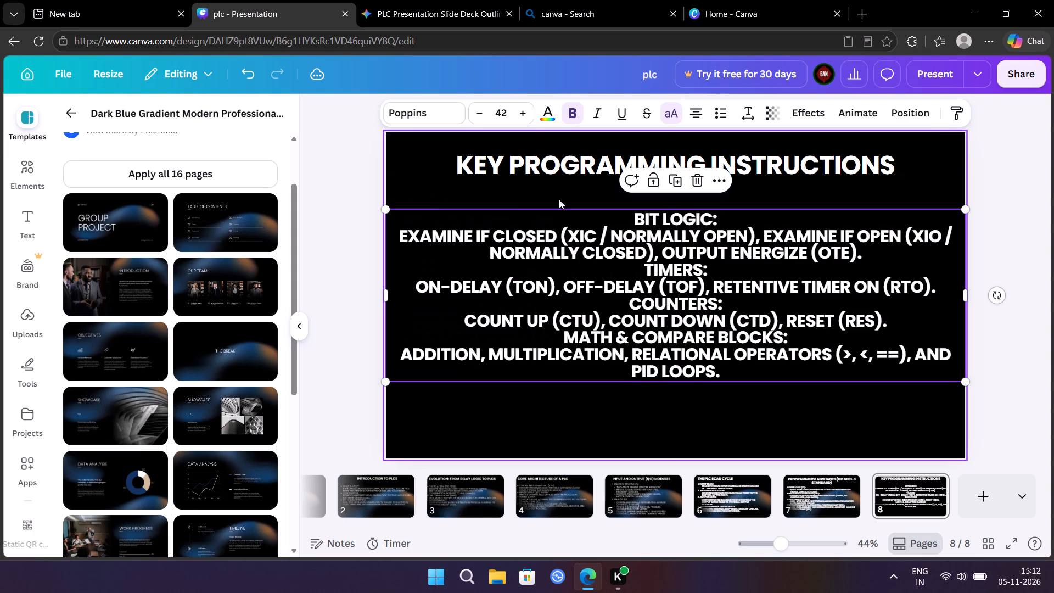
Add bullets to the Bit Logic, Timers, Counters and Math & Compare Blocks heading lines on page 8.
left_click(626, 220)
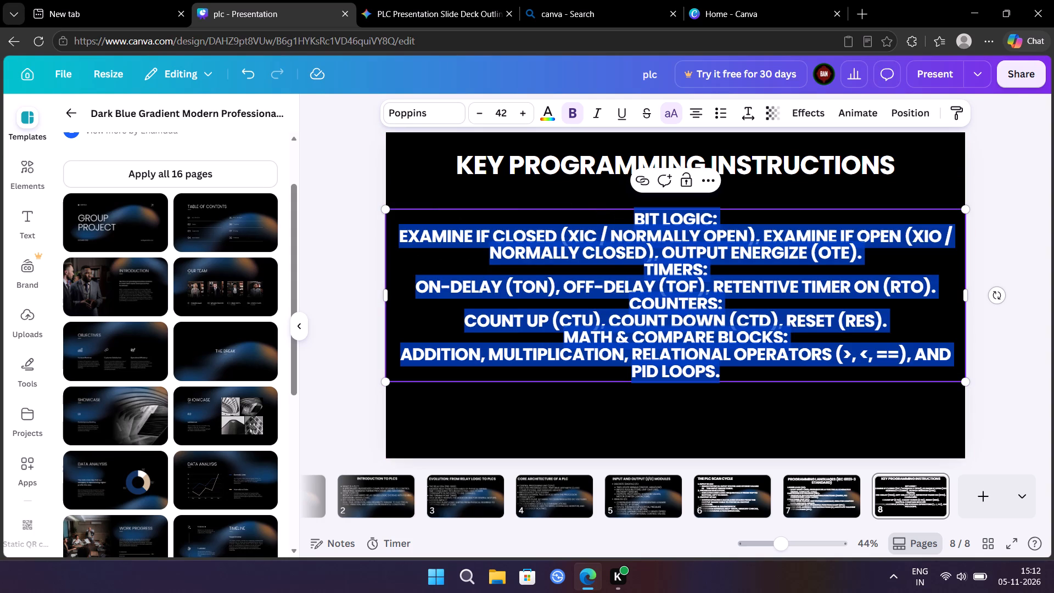
left_click(626, 220)
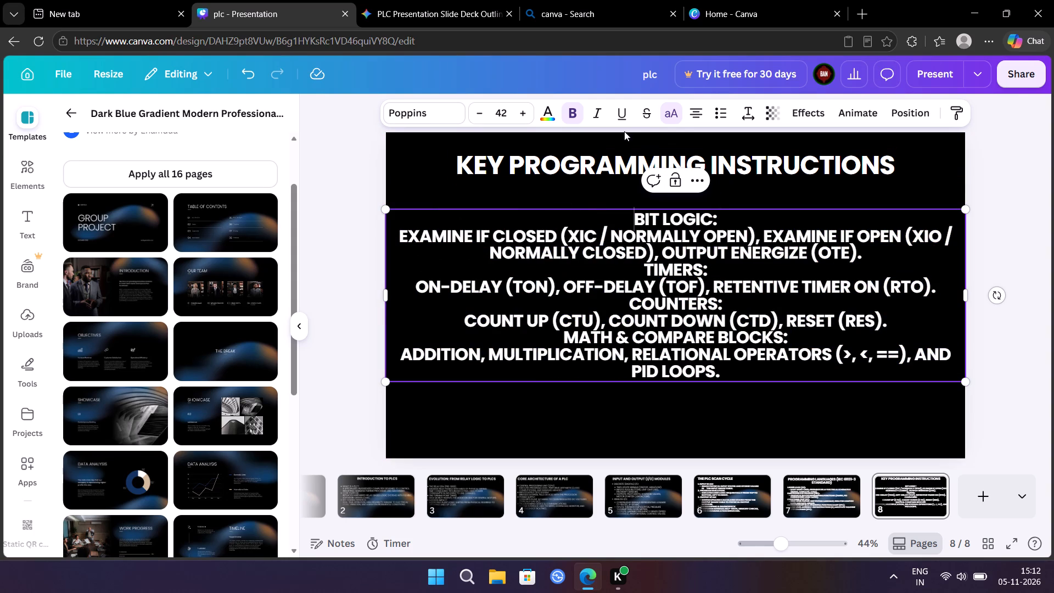
left_click(713, 109)
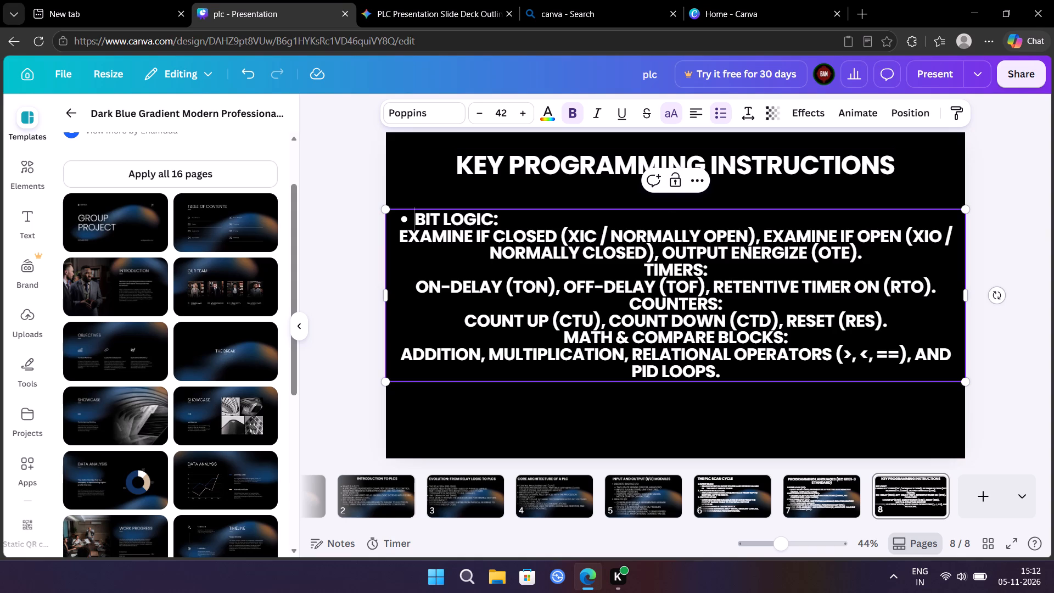
left_click(619, 272)
left_click(712, 124)
left_click(716, 117)
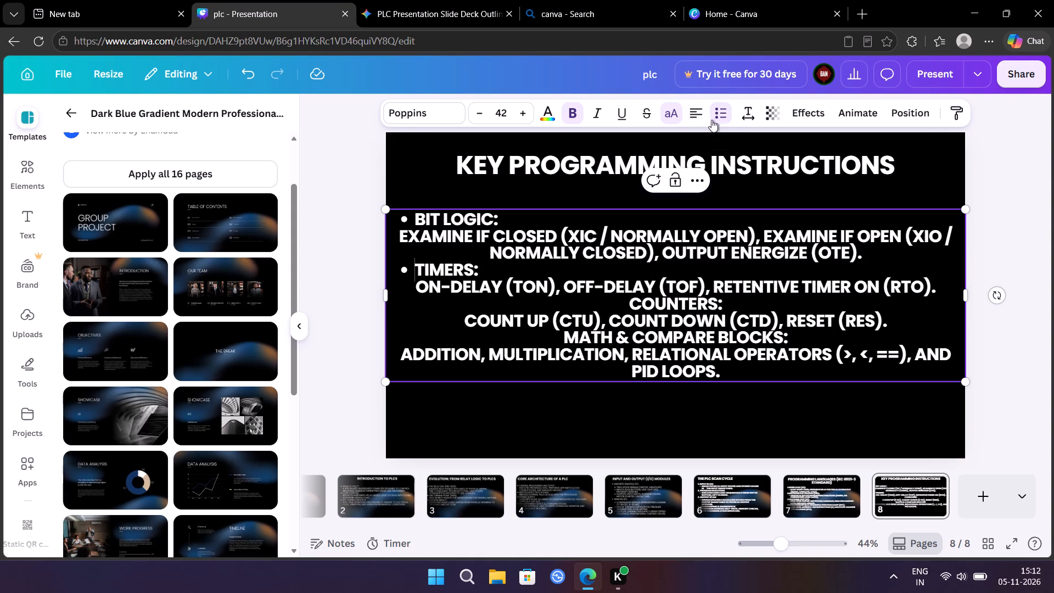
left_click(558, 300)
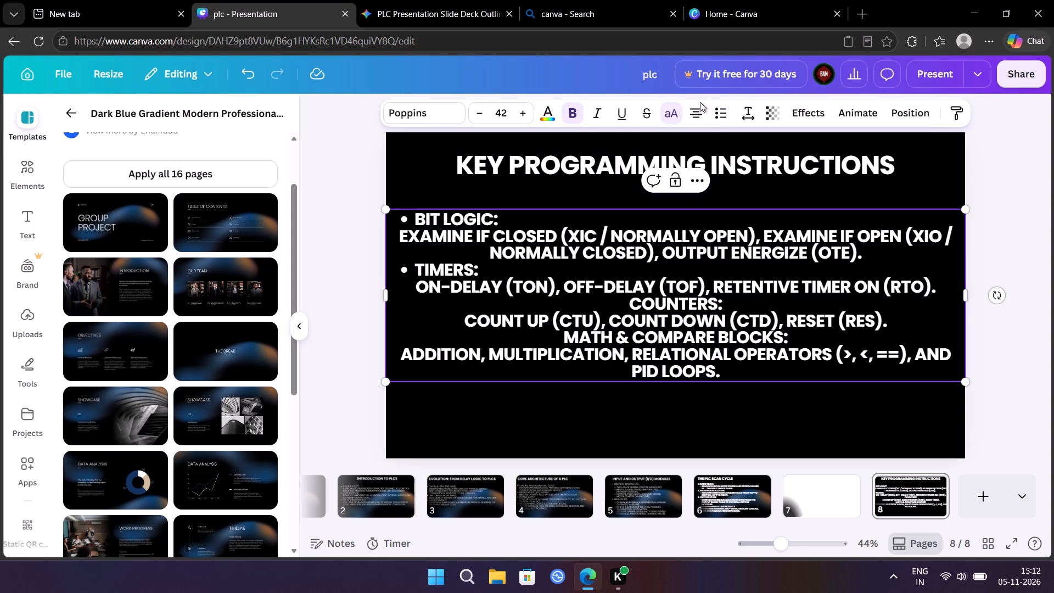
left_click(714, 107)
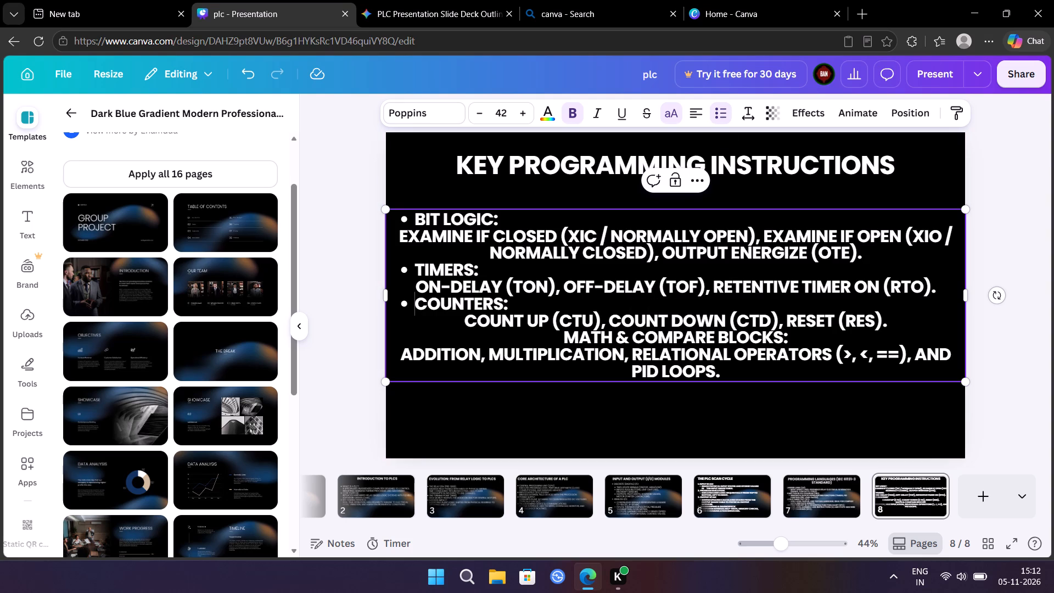
left_click(531, 334)
left_click(726, 109)
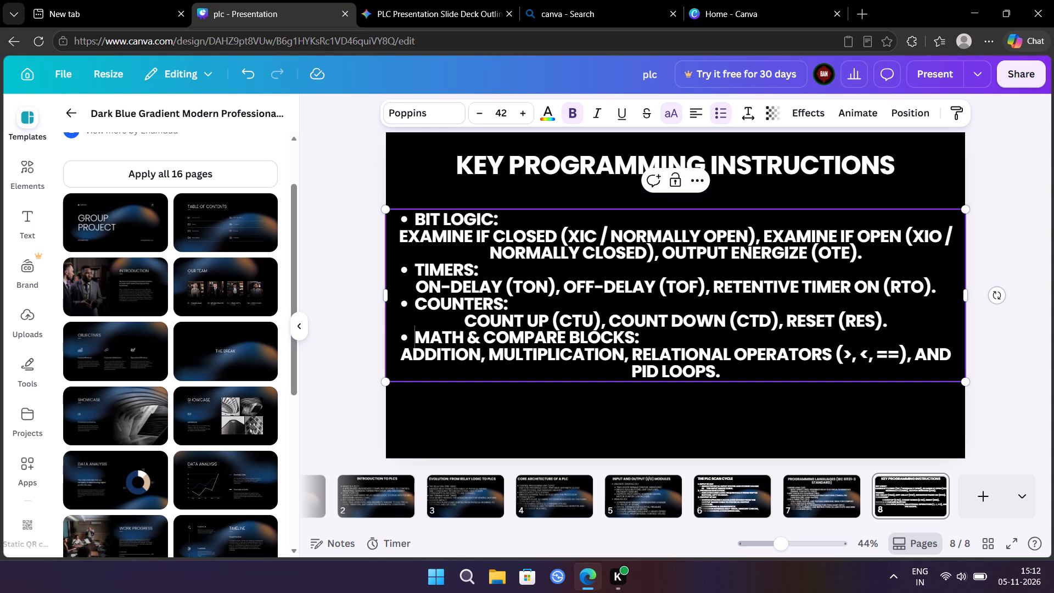
Left-align the description under Math & Compare Blocks, from "Addition, multiplication" through "PID loops".
left_click_drag(399, 357, 607, 367)
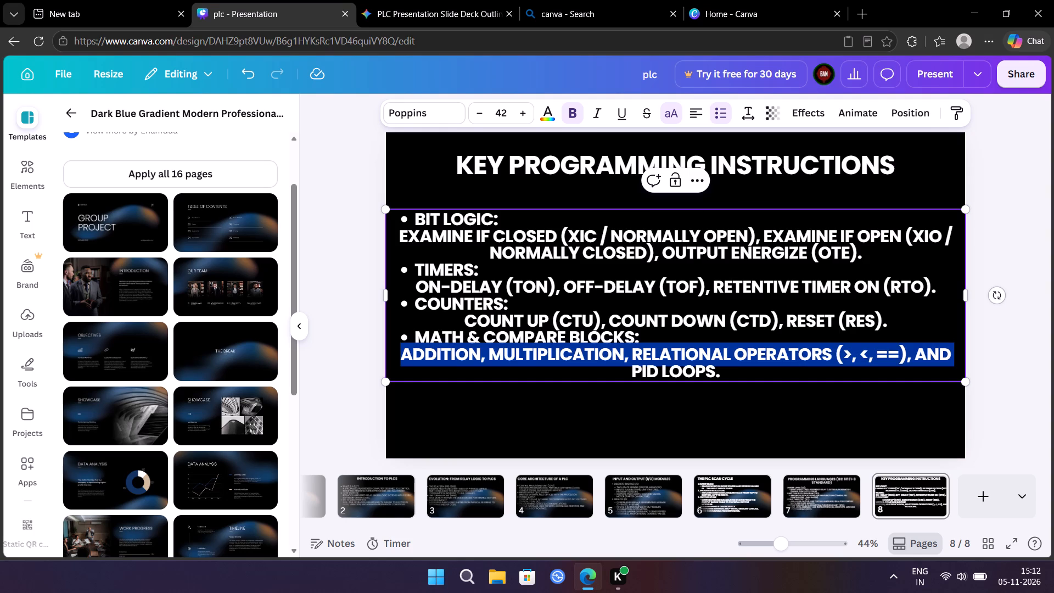
left_click_drag(607, 367, 719, 374)
left_click(695, 108)
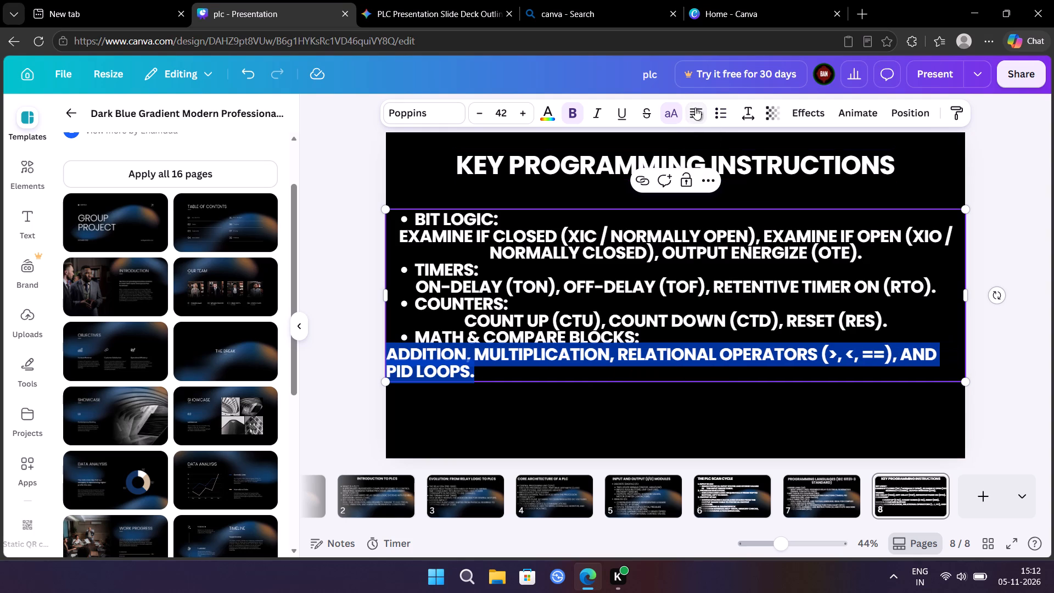
left_click(695, 108)
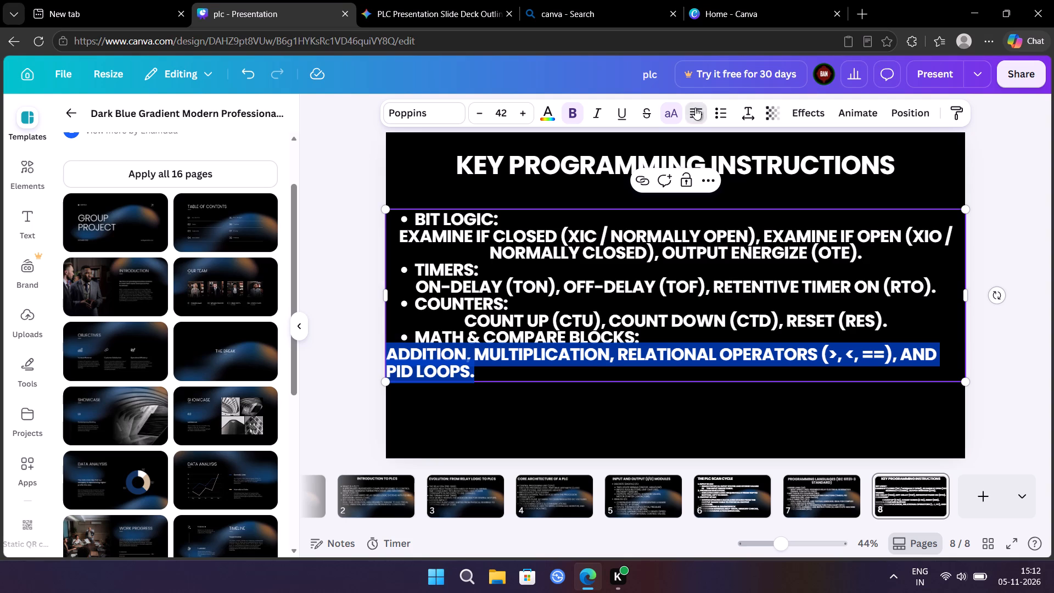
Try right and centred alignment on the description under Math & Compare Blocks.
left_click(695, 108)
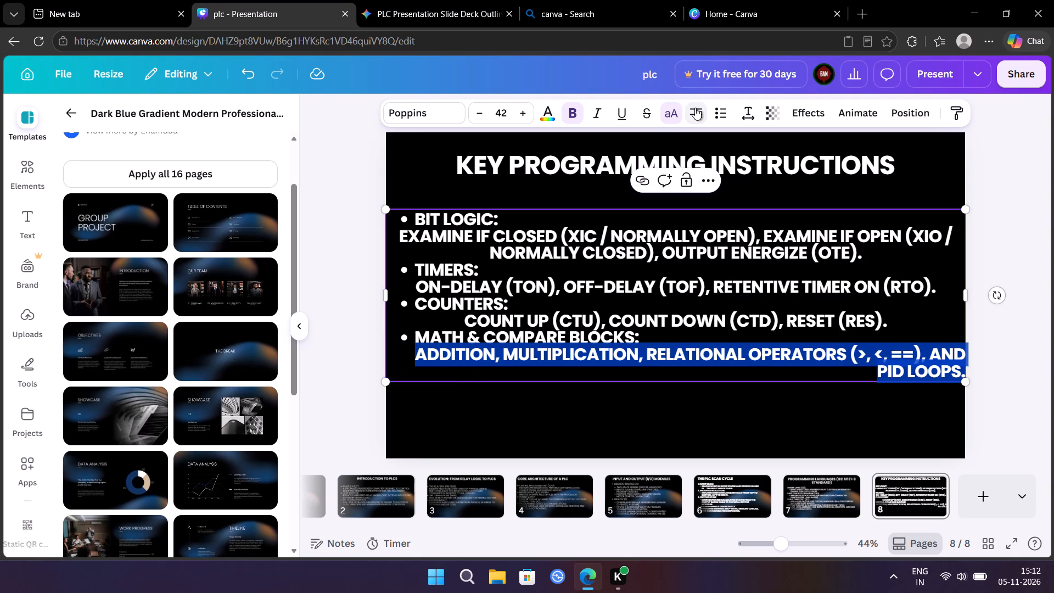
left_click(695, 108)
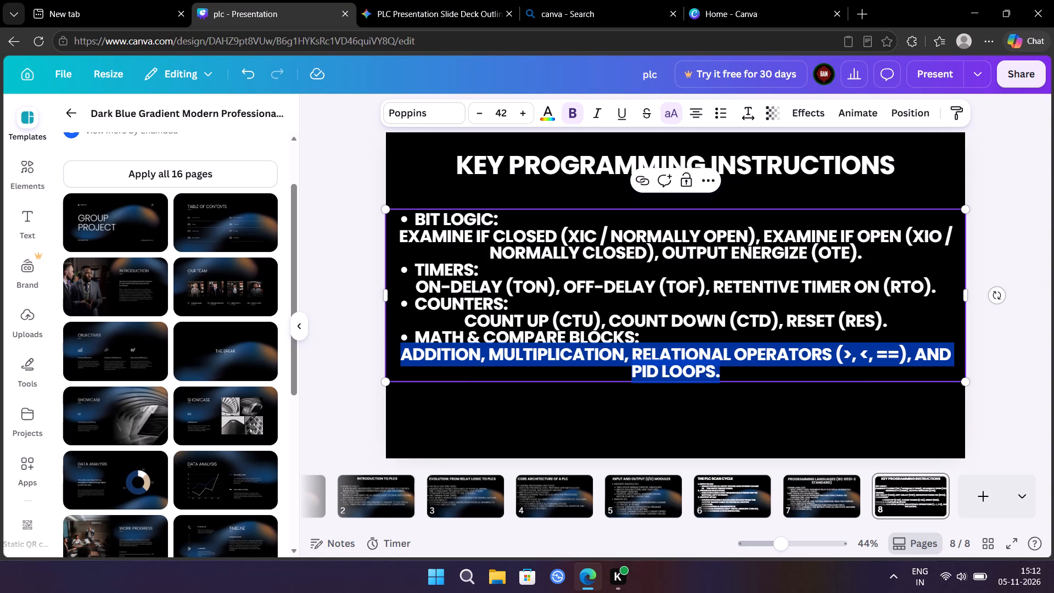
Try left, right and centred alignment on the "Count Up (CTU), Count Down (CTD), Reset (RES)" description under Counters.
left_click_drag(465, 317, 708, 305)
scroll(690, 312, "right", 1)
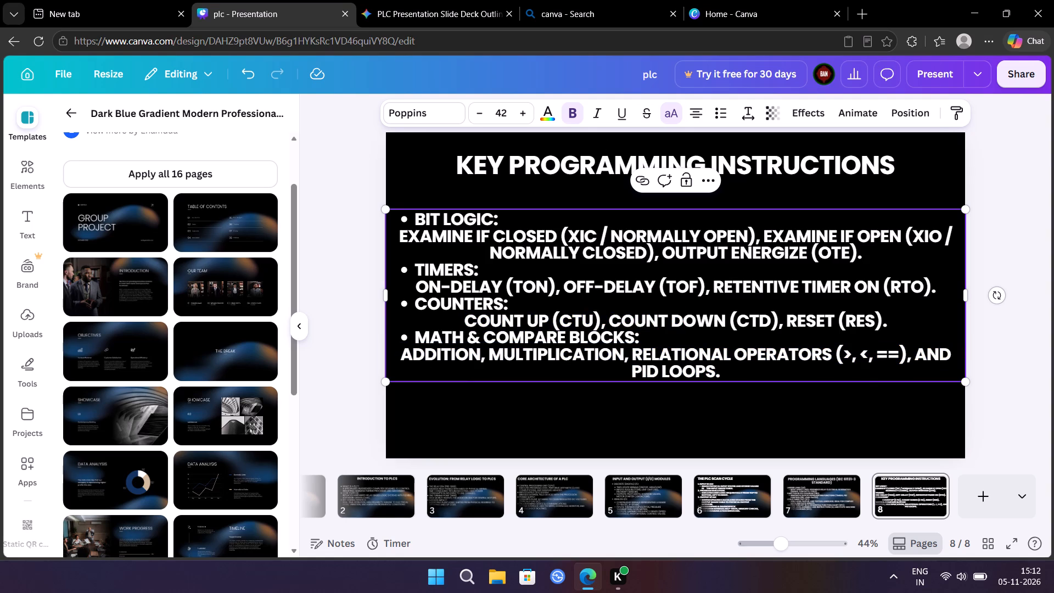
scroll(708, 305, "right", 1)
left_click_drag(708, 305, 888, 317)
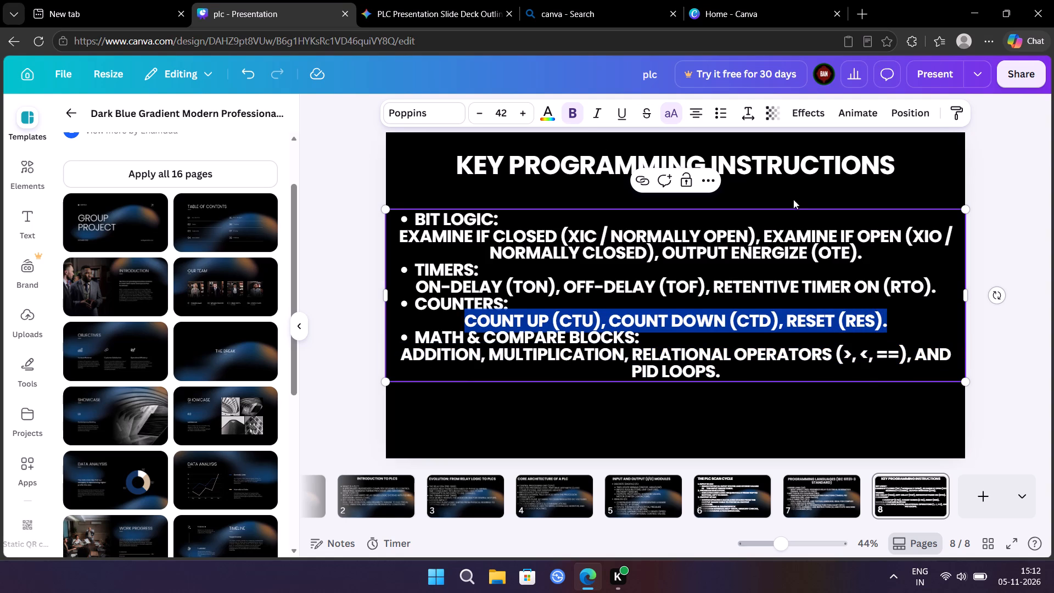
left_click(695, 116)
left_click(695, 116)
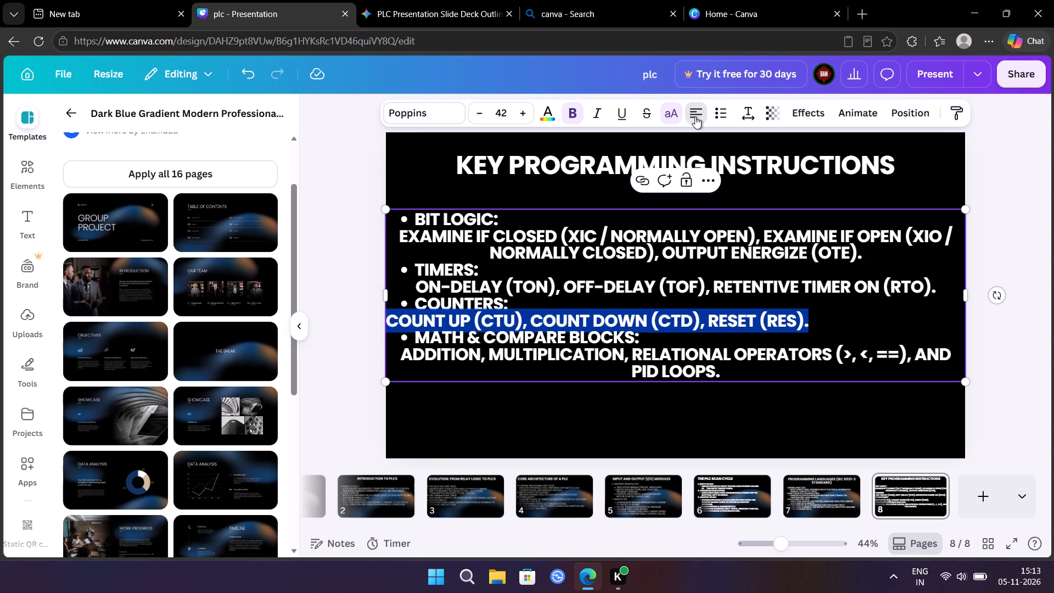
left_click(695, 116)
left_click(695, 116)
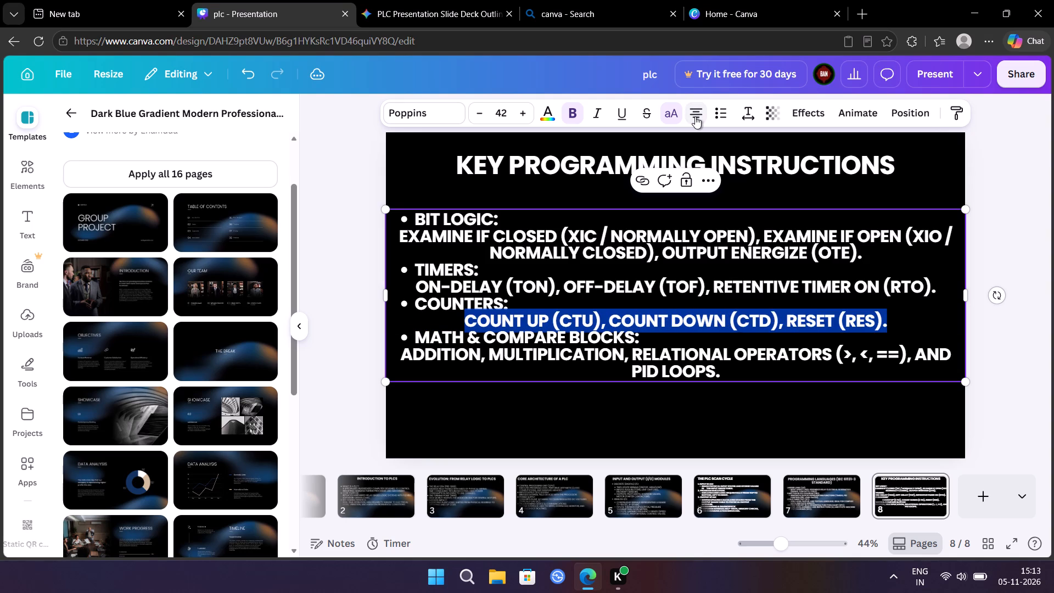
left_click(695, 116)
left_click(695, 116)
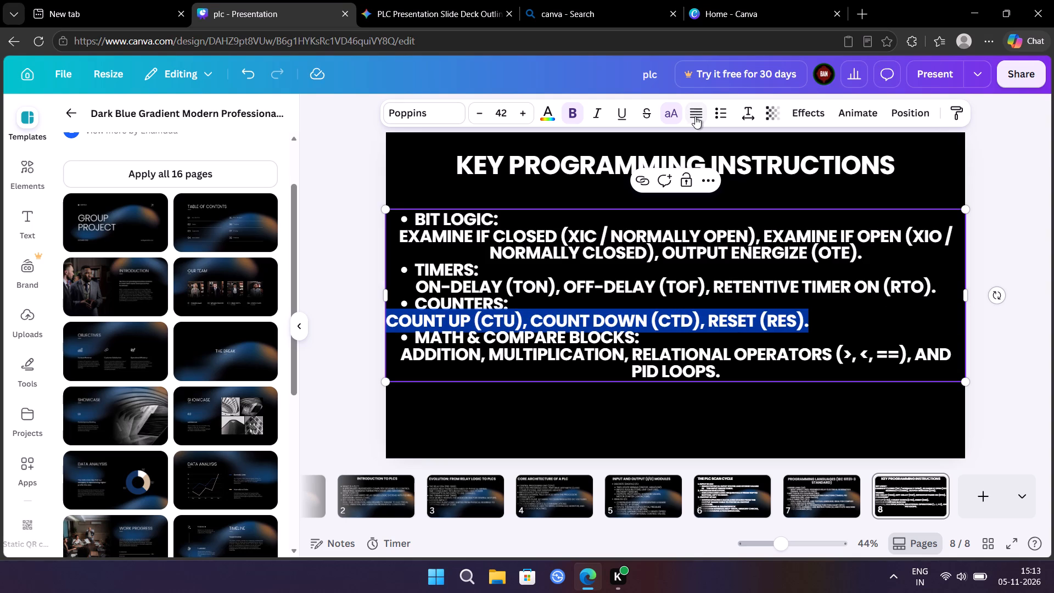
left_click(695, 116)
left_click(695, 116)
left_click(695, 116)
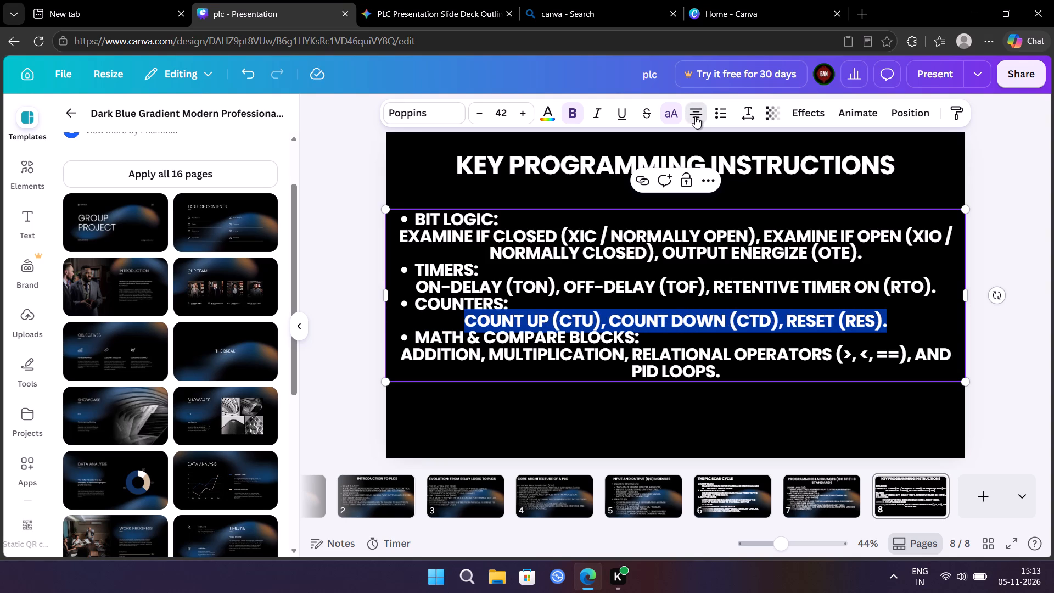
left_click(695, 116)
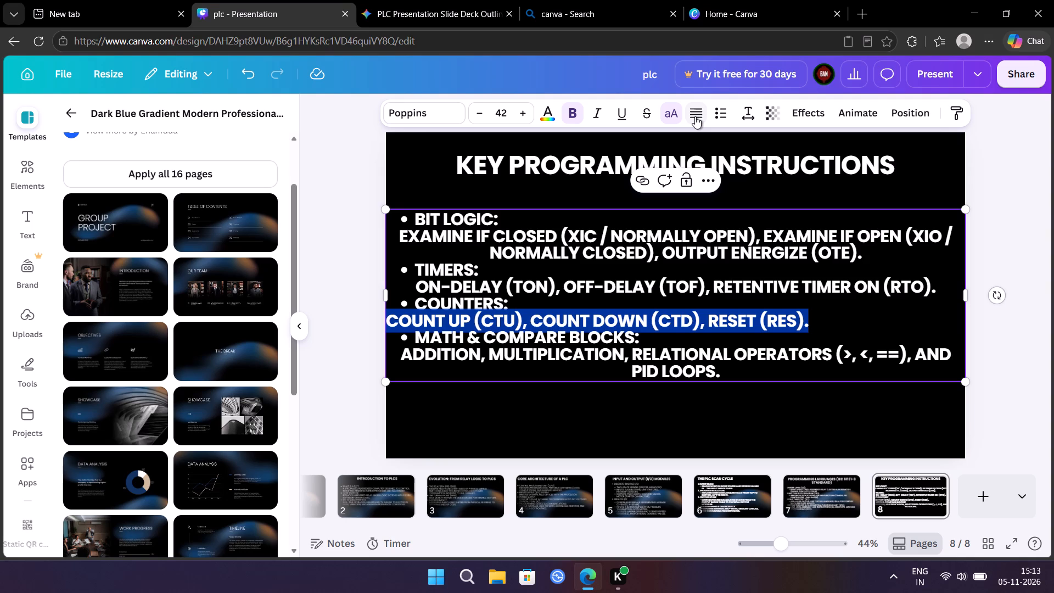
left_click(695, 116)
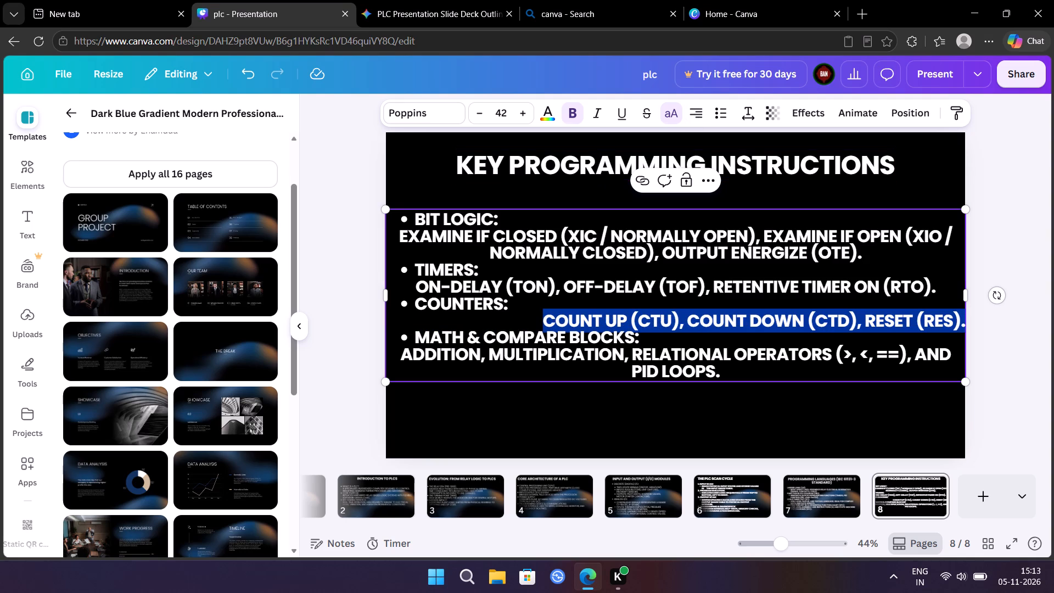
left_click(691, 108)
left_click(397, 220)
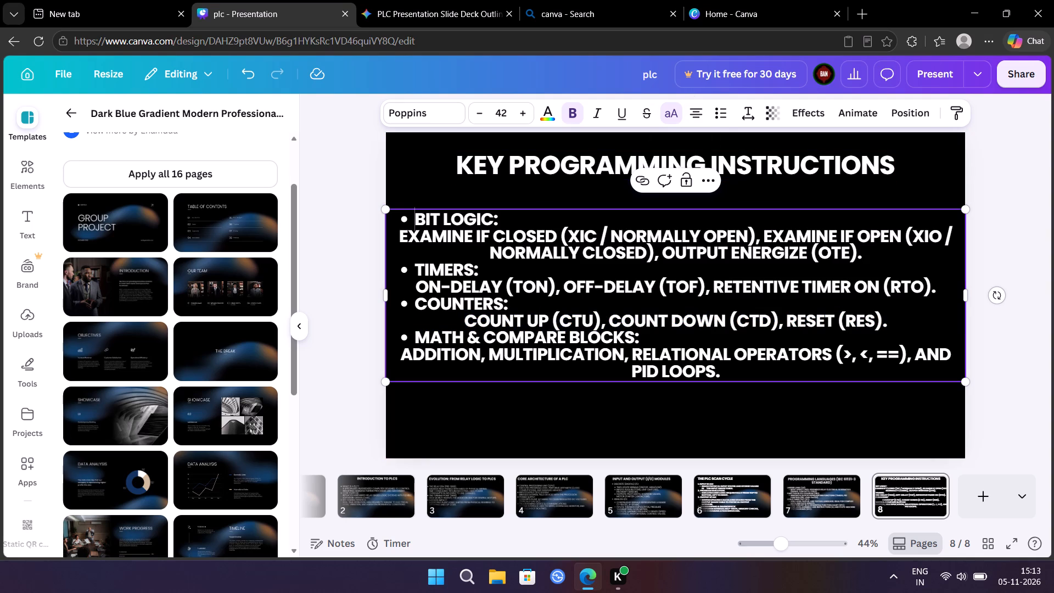
Apply bullets to every line of the page 8 body text, from Bit Logic through "PID loops".
left_click_drag(726, 374, 646, 348)
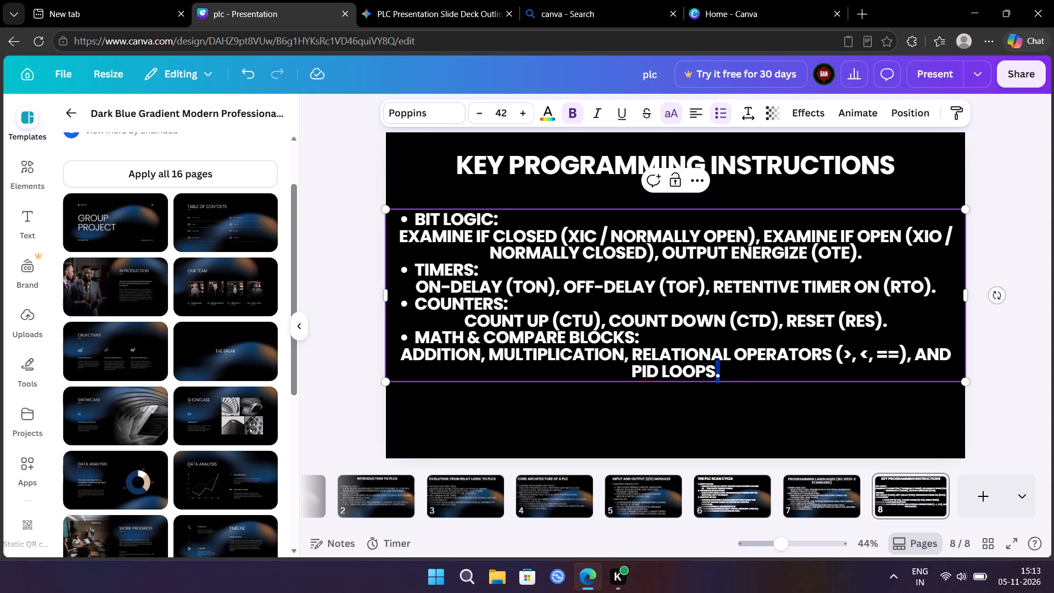
left_click_drag(646, 348, 379, 210)
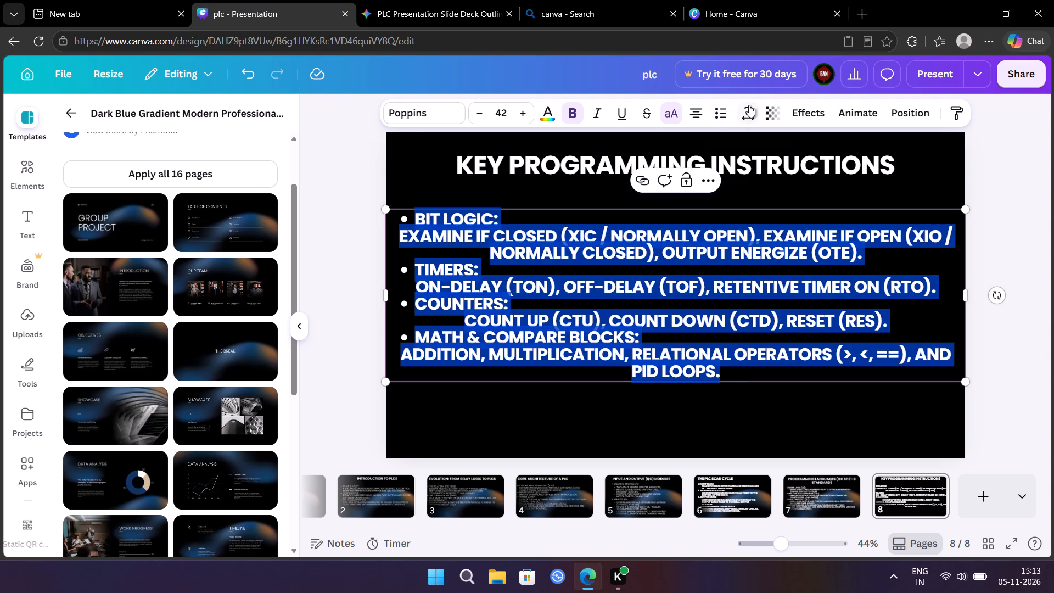
left_click(725, 107)
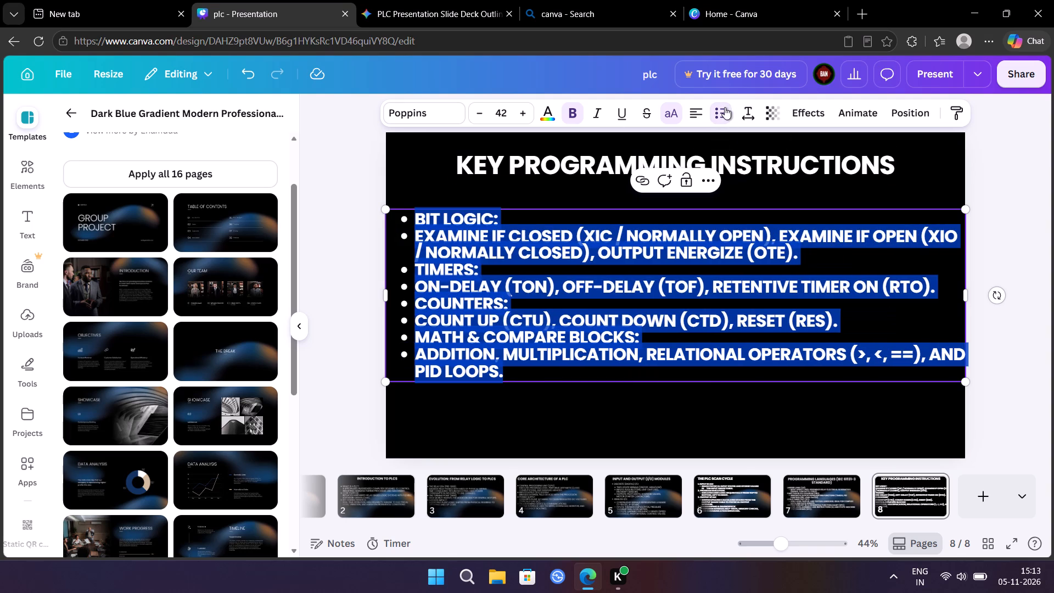
left_click(524, 400)
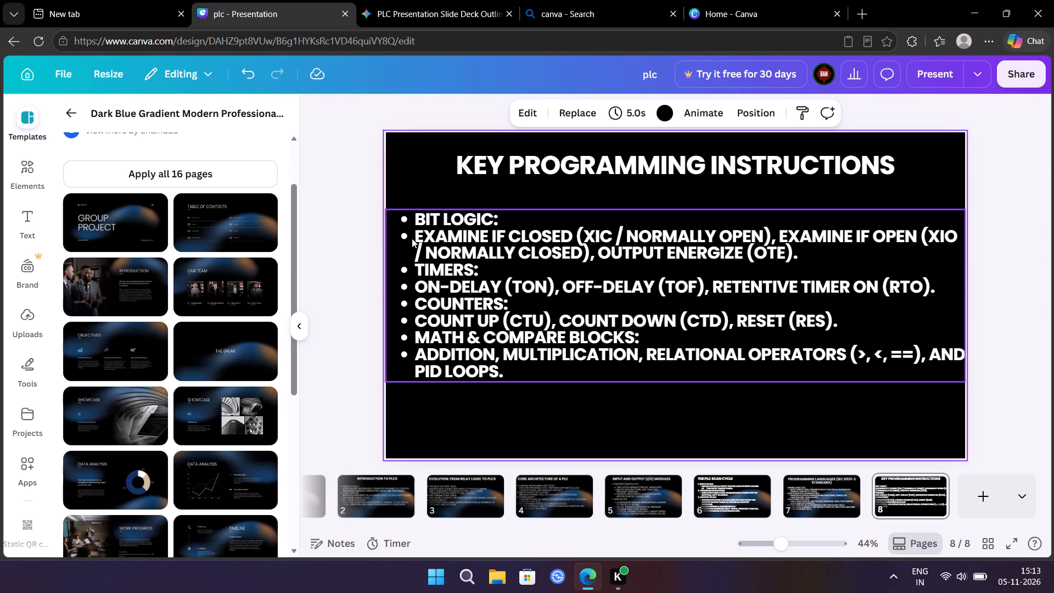
Merge the "Examine If Closed" description into the Bit Logic bullet and pad with spaces so it wraps beneath the heading.
left_click(412, 238)
left_click(414, 234)
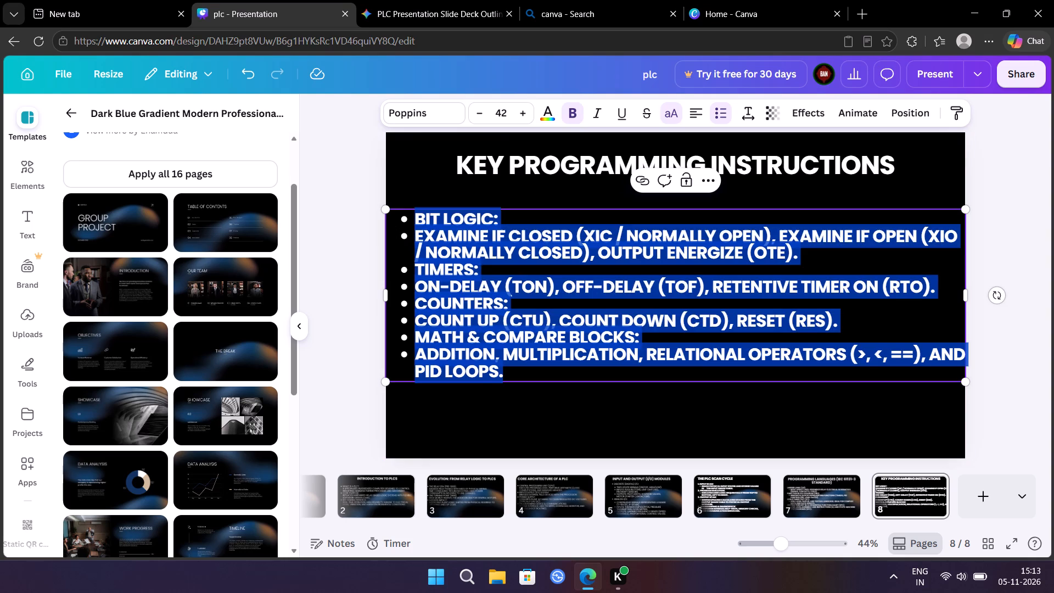
left_click(414, 234)
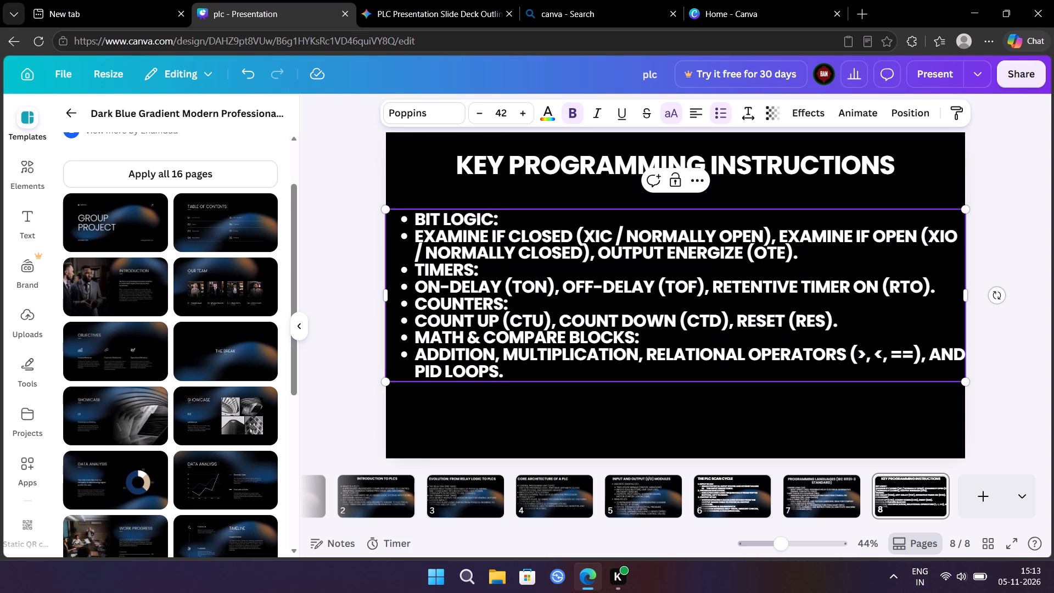
key("BackSpace")
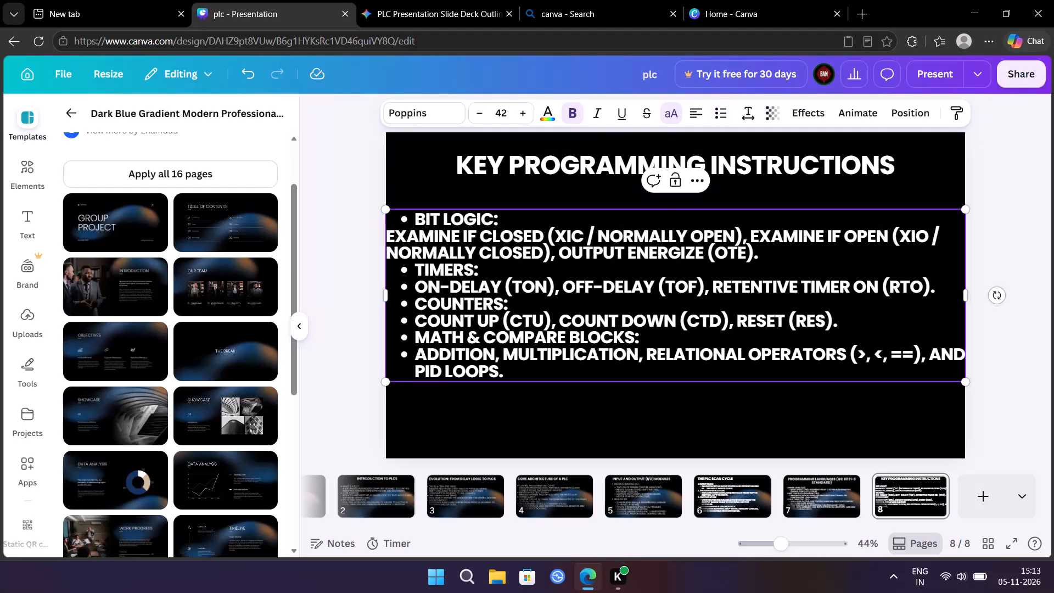
key("BackSpace")
key("space")
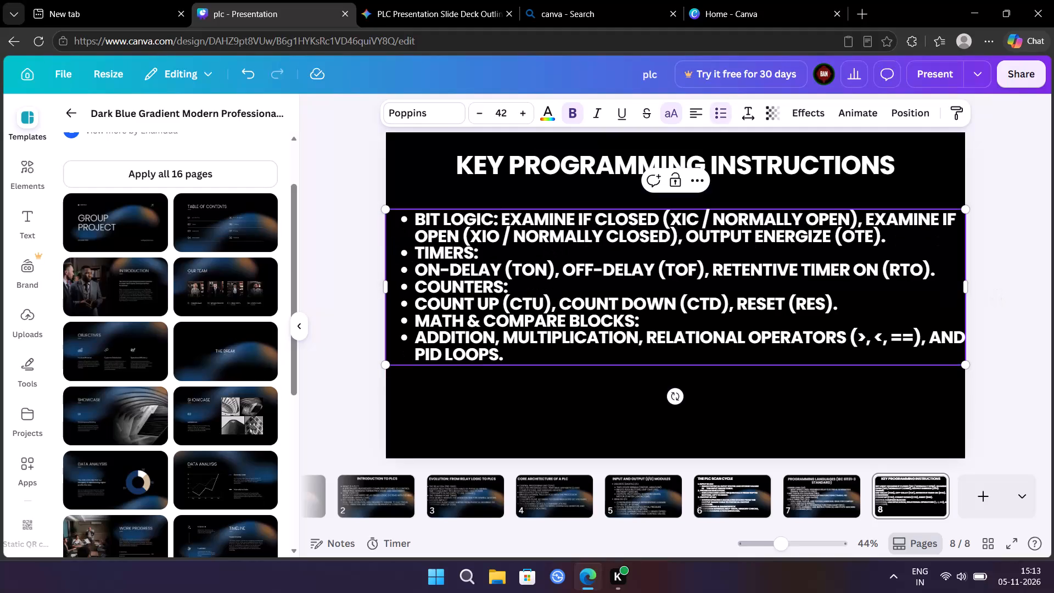
key("space")
key("space")
key("space")
key("space")
key("space")
key("space")
key("space")
key("space")
key("space")
key("space")
key("space")
key("space")
key("space")
key("space")
key("space")
key("space")
key("space")
key("space")
key("space")
key("space")
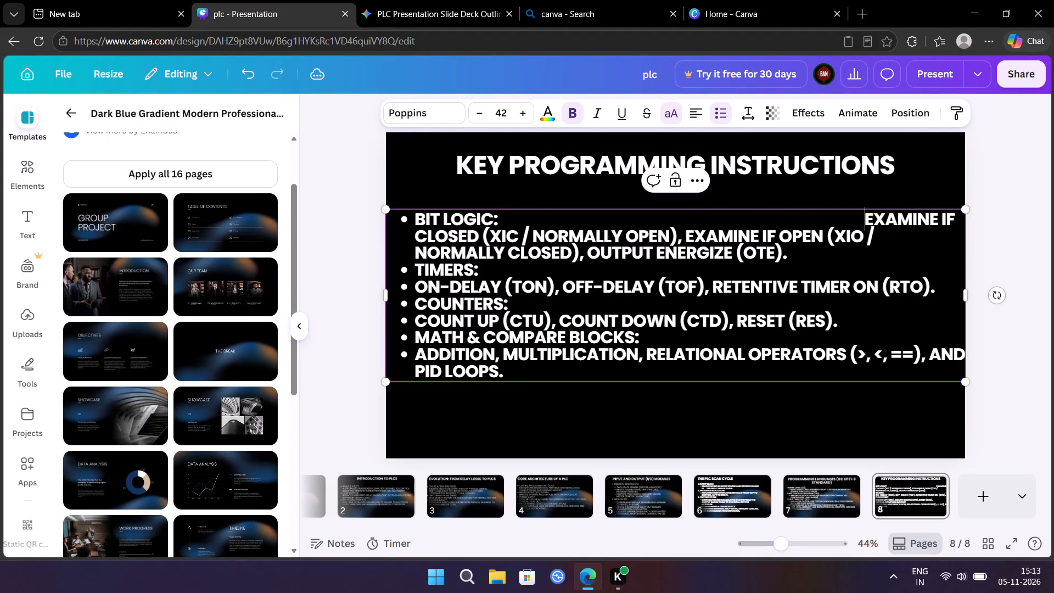
Merge the "On-Delay (TON)" description into the Timers bullet and pad with spaces so it wraps beneath the heading.
left_click(412, 284)
key("BackSpace")
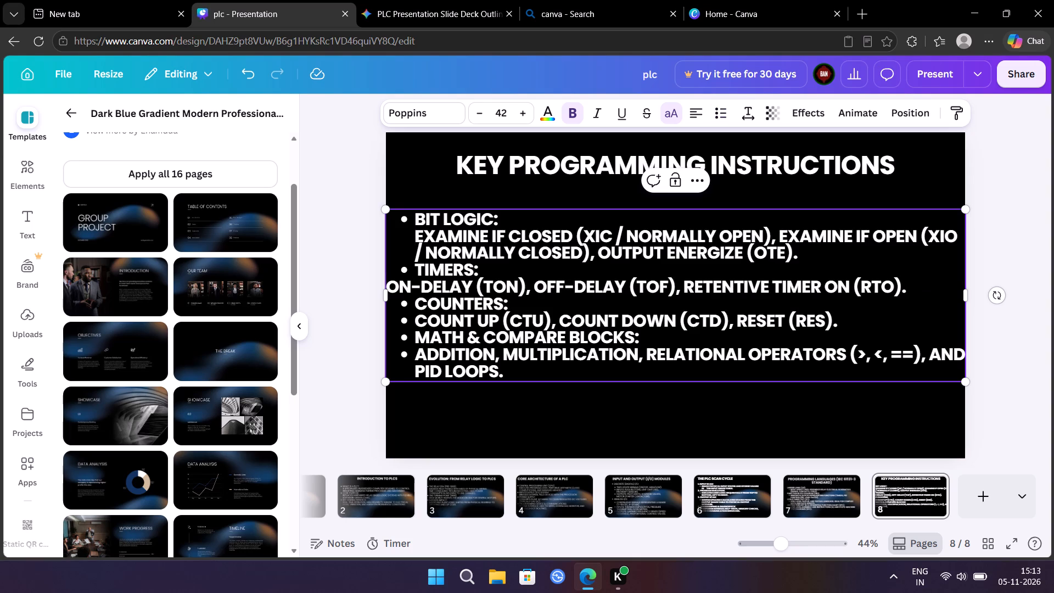
key("BackSpace")
key("space")
key("space")
key("space")
key("space")
key("space")
key("space")
key("space")
key("space")
key("space")
key("space")
key("space")
key("space")
key("space")
key("space")
key("space")
key("space")
key("space")
key("space")
key("space")
key("space")
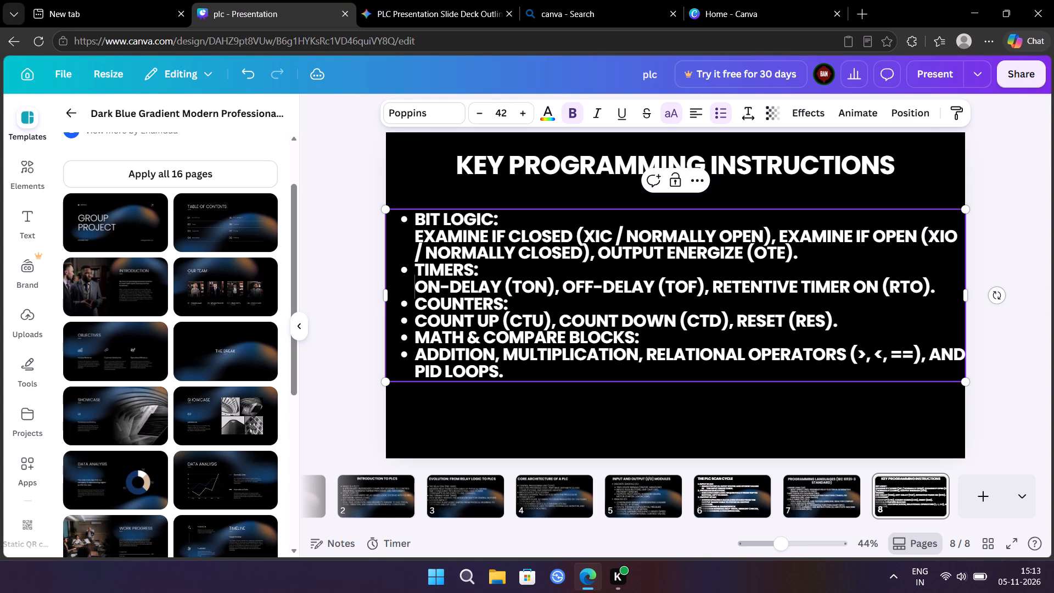
Merge the "Count Up (CTU)" description into the Counters bullet and pad with spaces so it wraps beneath the heading.
left_click(409, 321)
key("BackSpace")
key("BackSpace")
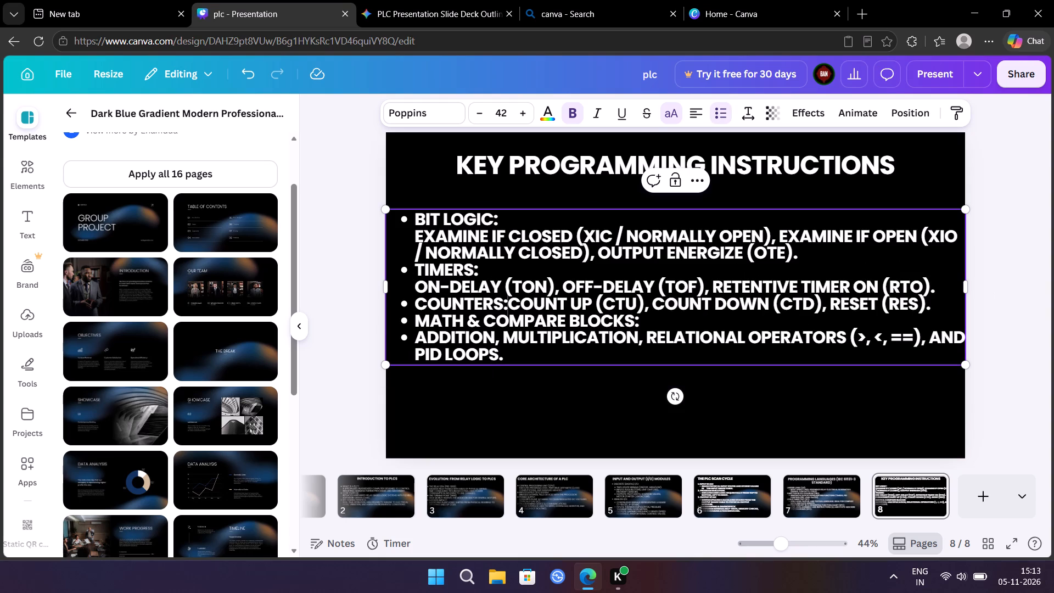
key("space")
key("space")
key("space")
key("space")
key("space")
key("space")
key("space")
key("space")
key("space")
key("space")
key("space")
key("space")
key("space")
key("space")
key("space")
key("space")
key("space")
key("space")
key("space")
key("space")
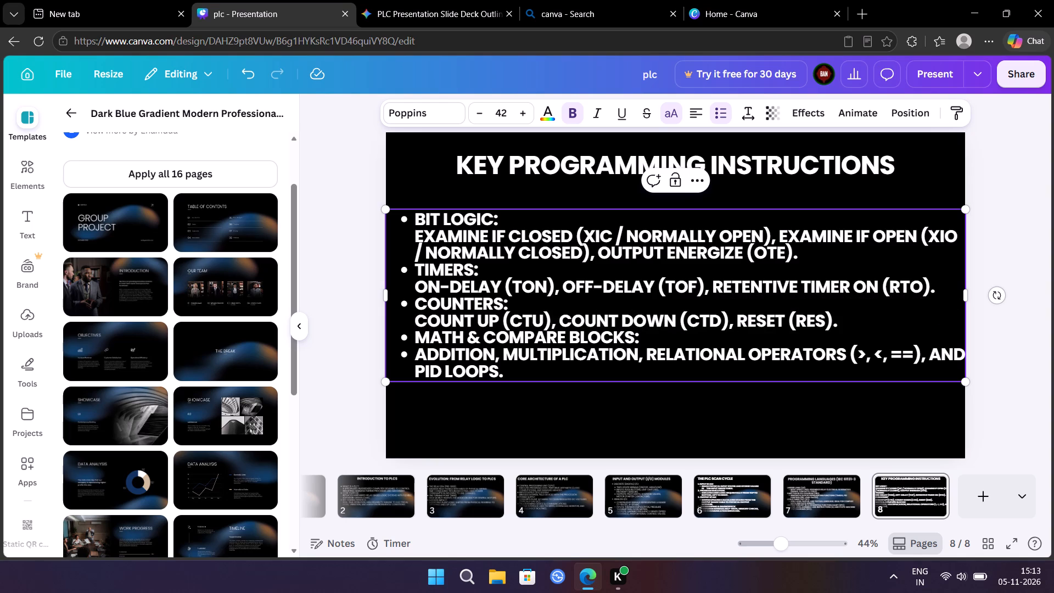
Merge the "Addition, multiplication" description into the Math & Compare Blocks bullet and pad with spaces so it wraps beneath the heading.
left_click(412, 357)
key("BackSpace")
key("BackSpace")
key("space")
key("space")
key("space")
key("space")
key("space")
key("space")
key("space")
key("space")
key("space")
key("space")
key("space")
key("space")
key("space")
key("space")
key("space")
key("space")
key("space")
key("space")
key("space")
key("space")
Narrow the page 8 body text box from both sides to a width of about 1,704, centred under the title.
left_click_drag(967, 296, 947, 300)
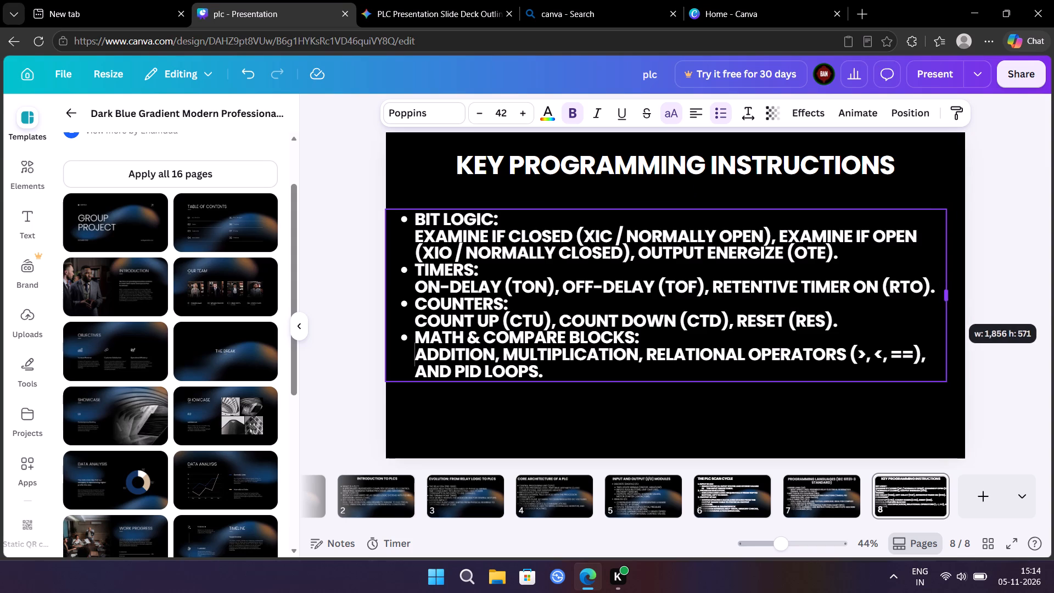
left_click_drag(947, 300, 932, 303)
left_click_drag(384, 304, 416, 305)
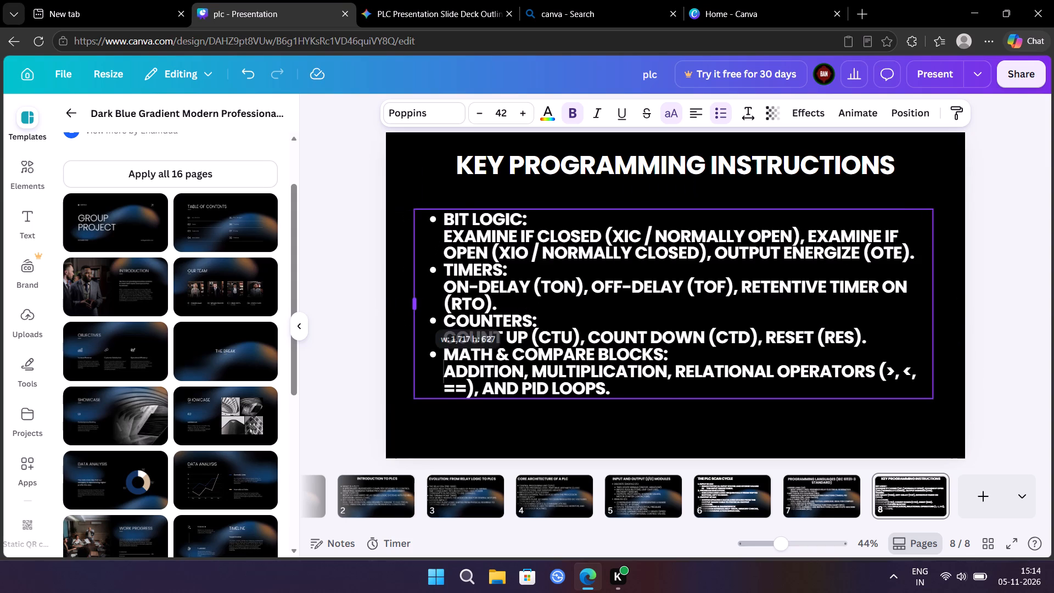
left_click_drag(416, 305, 418, 306)
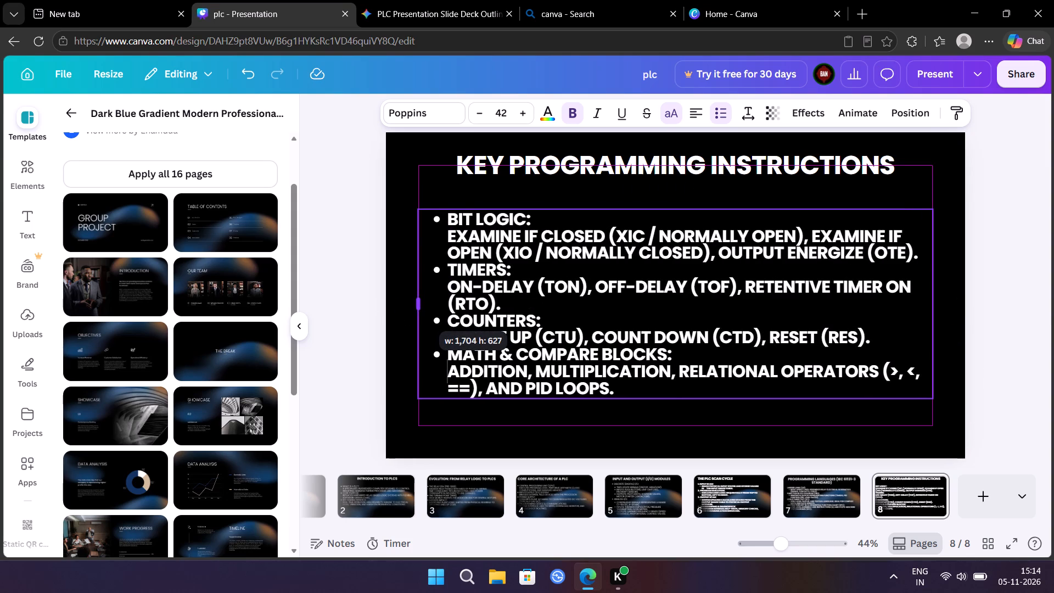
left_click_drag(418, 306, 418, 306)
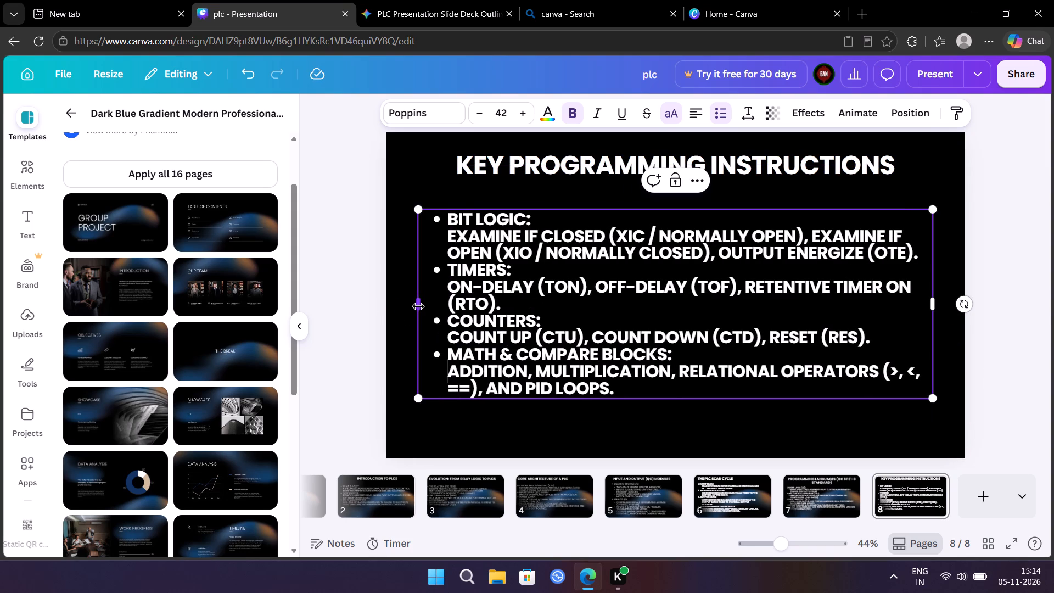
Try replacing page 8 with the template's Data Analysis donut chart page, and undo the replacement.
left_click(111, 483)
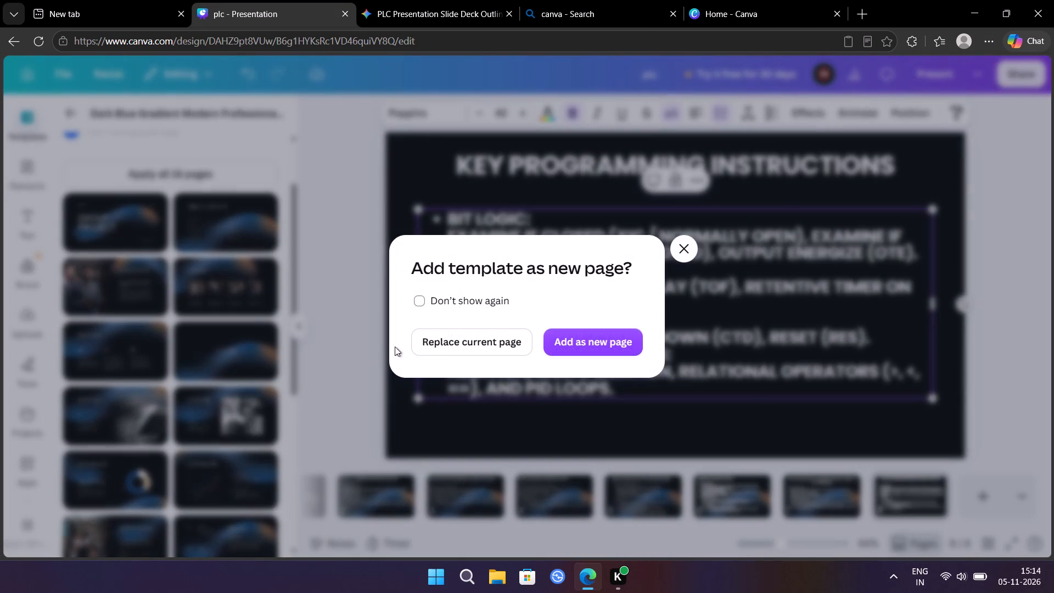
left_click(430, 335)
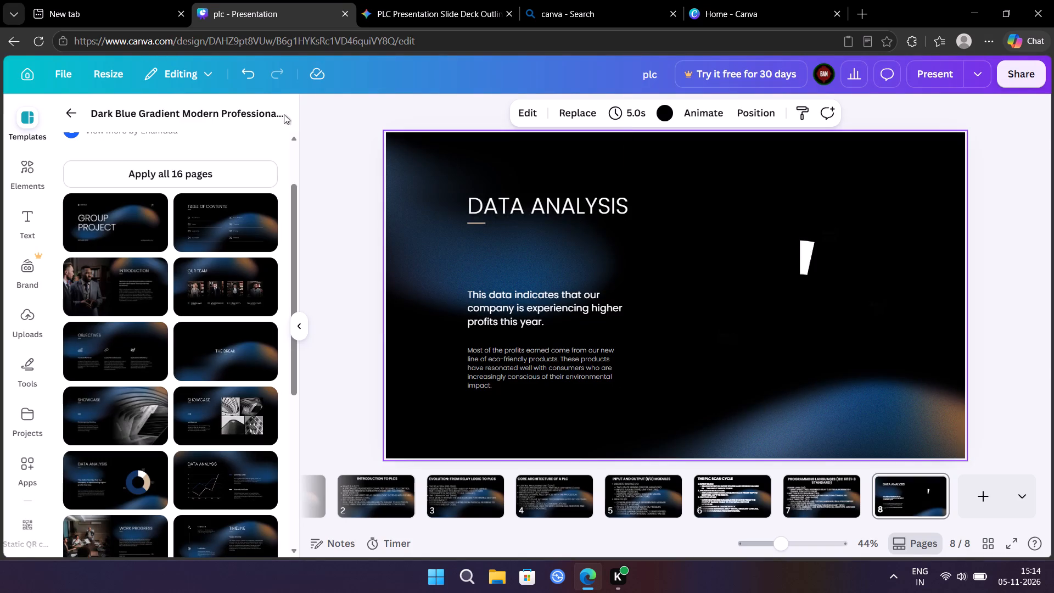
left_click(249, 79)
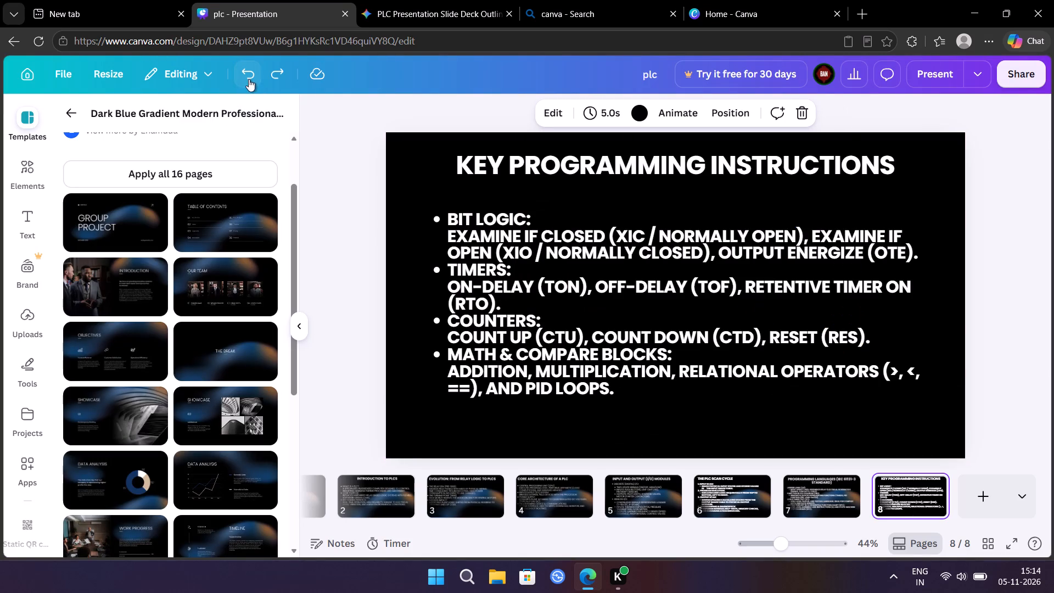
Apply the template's Poppins style to page 8 and shuffle its colours to the black background with light text.
scroll(251, 353, "down", 6)
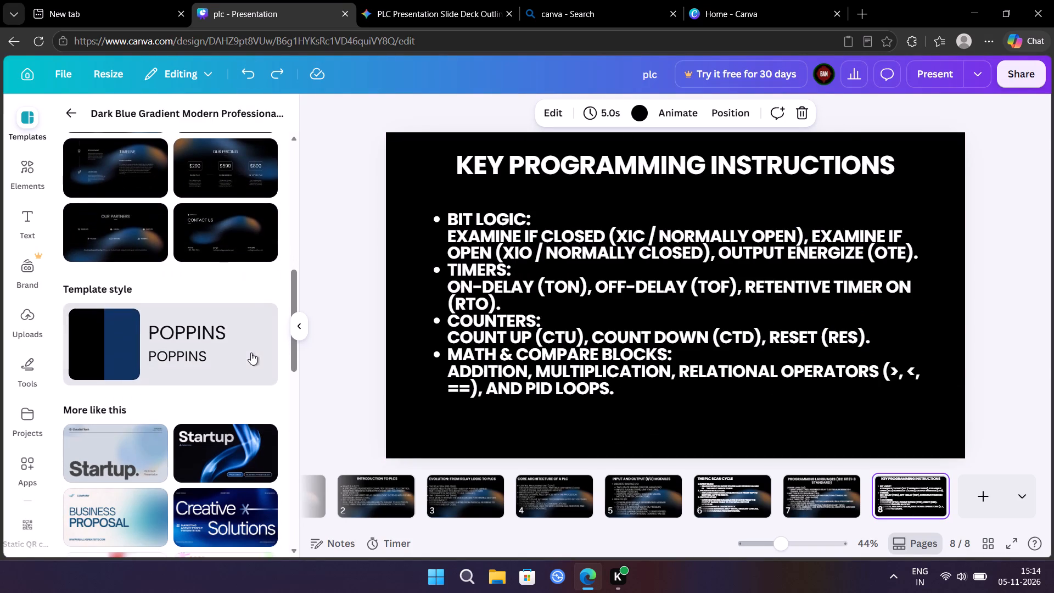
left_click(121, 349)
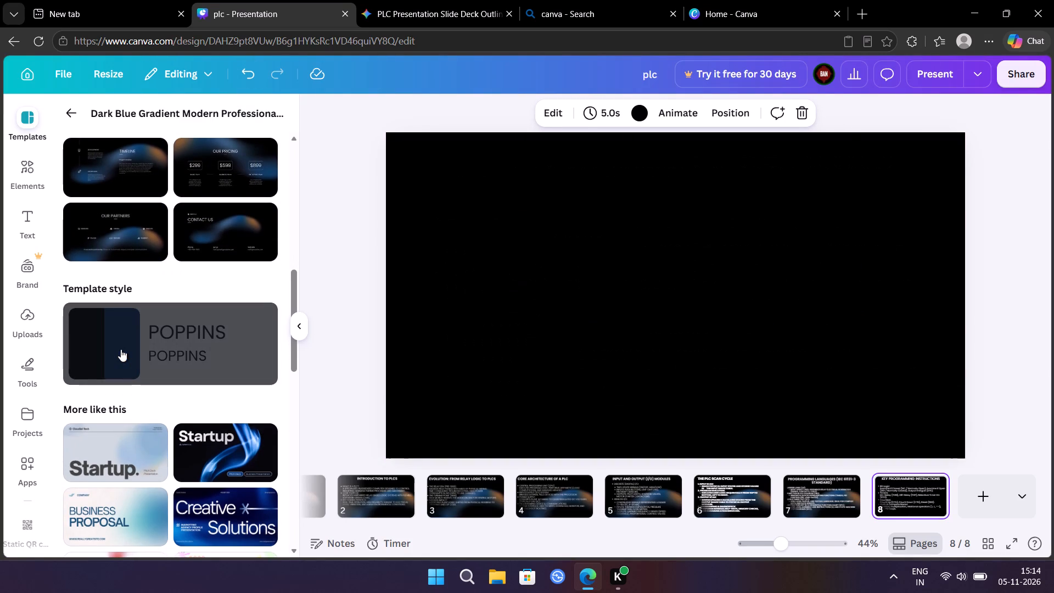
left_click(121, 349)
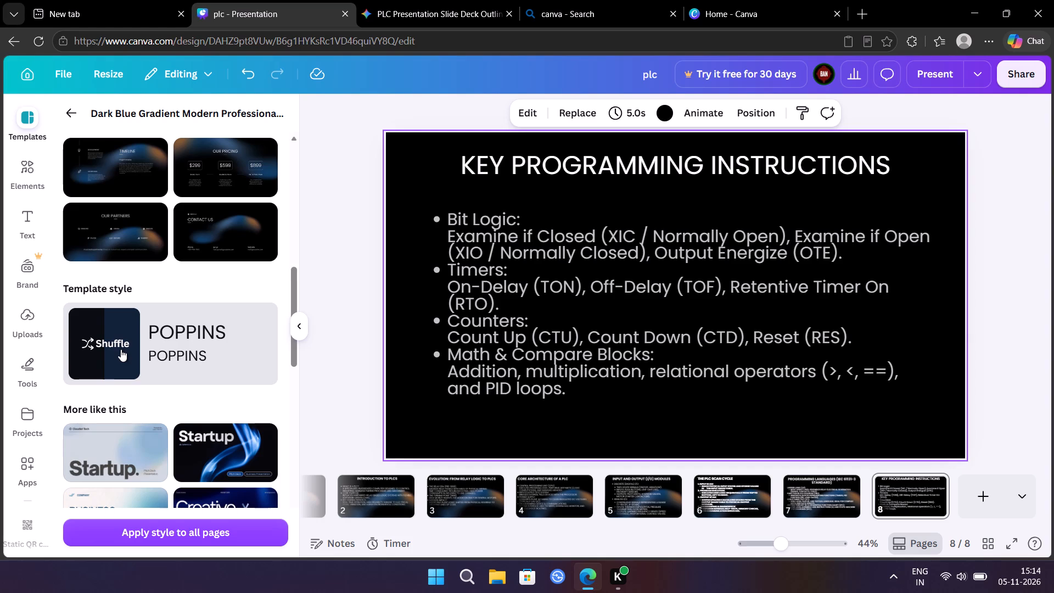
left_click(121, 349)
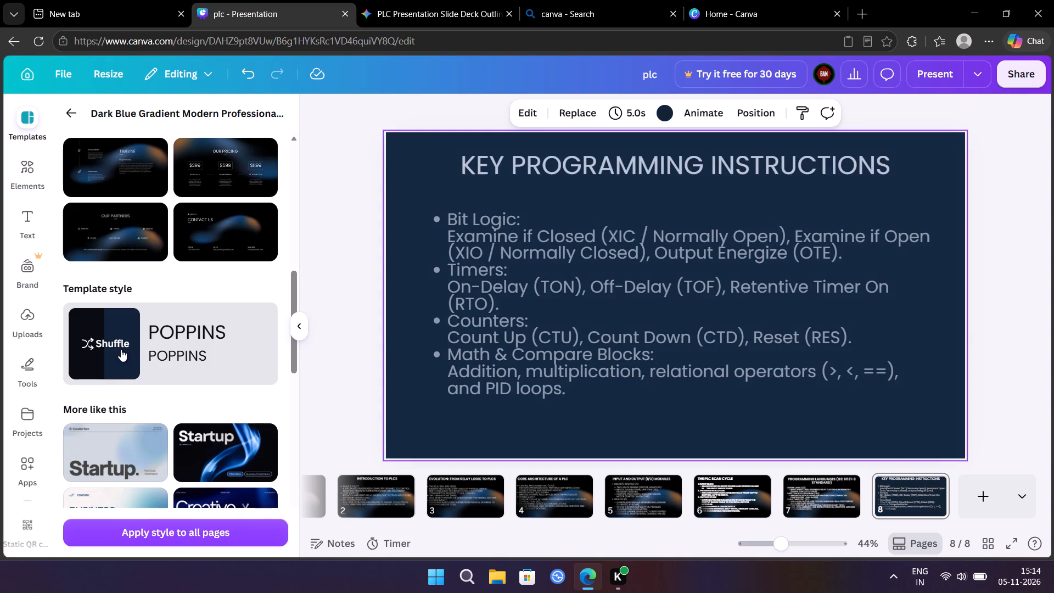
left_click(121, 349)
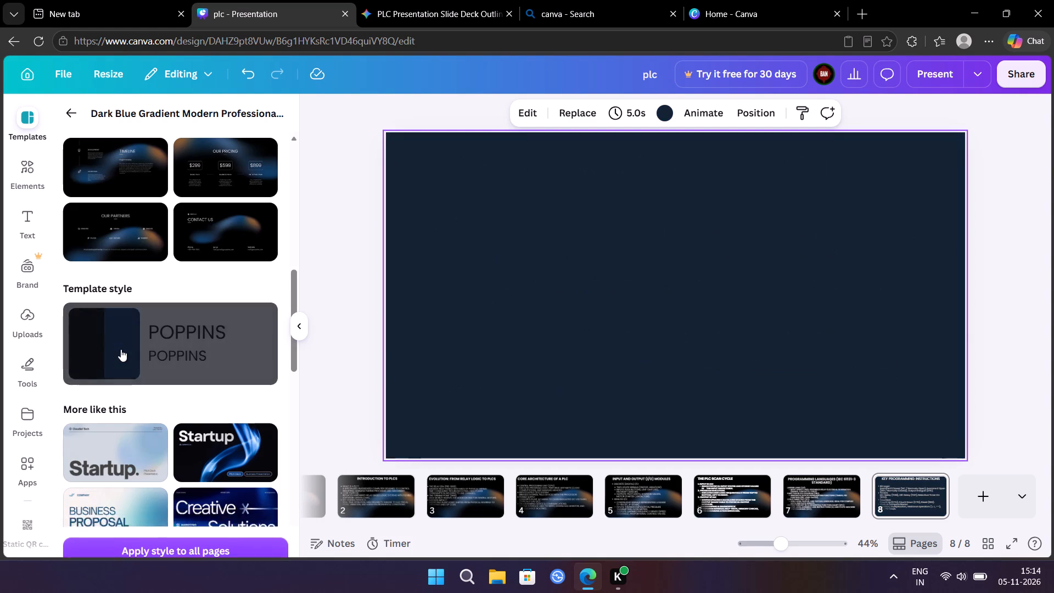
left_click(121, 349)
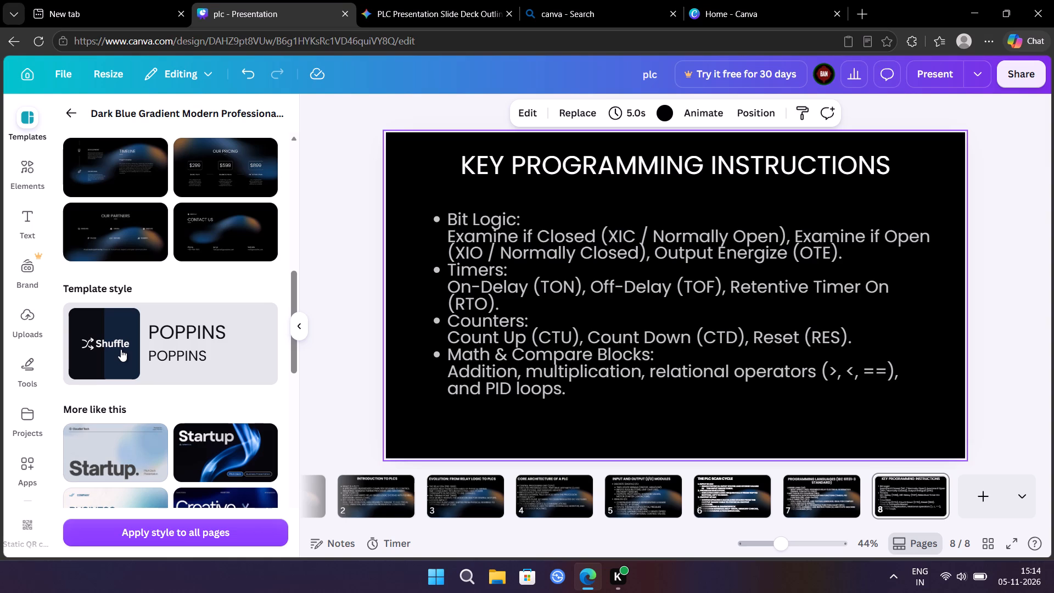
scroll(192, 295, "up", 5)
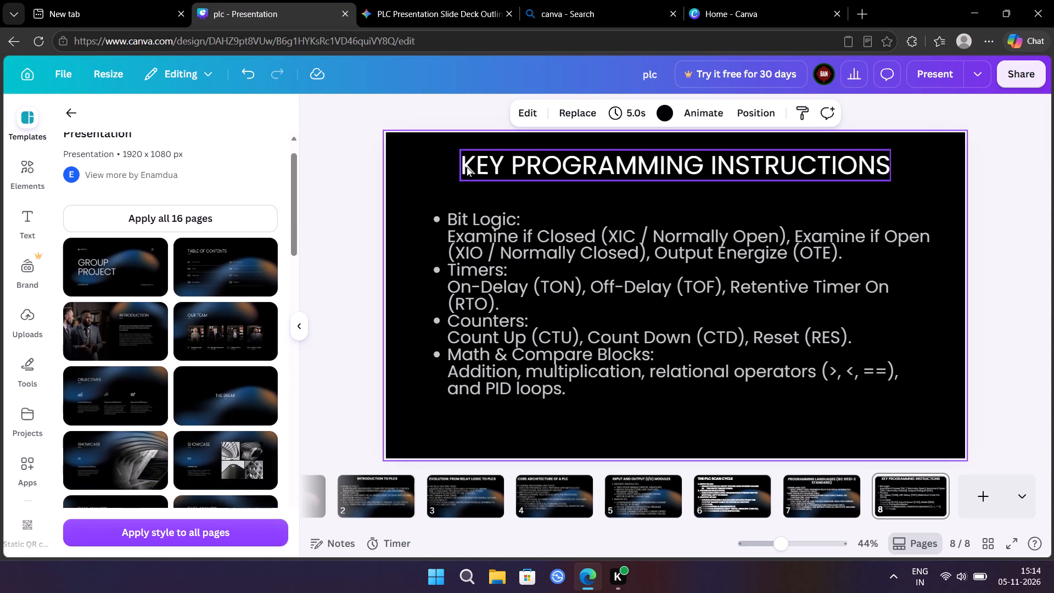
Make the page 8 title "KEY PROGRAMMING INSTRUCTIONS" bold.
left_click(468, 169)
left_click(568, 110)
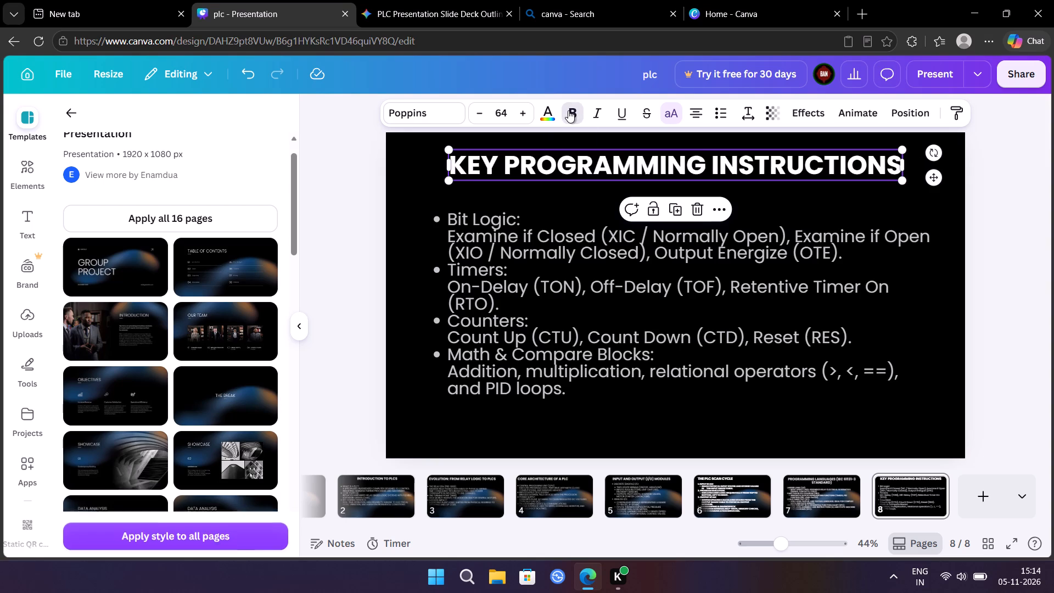
left_click(462, 247)
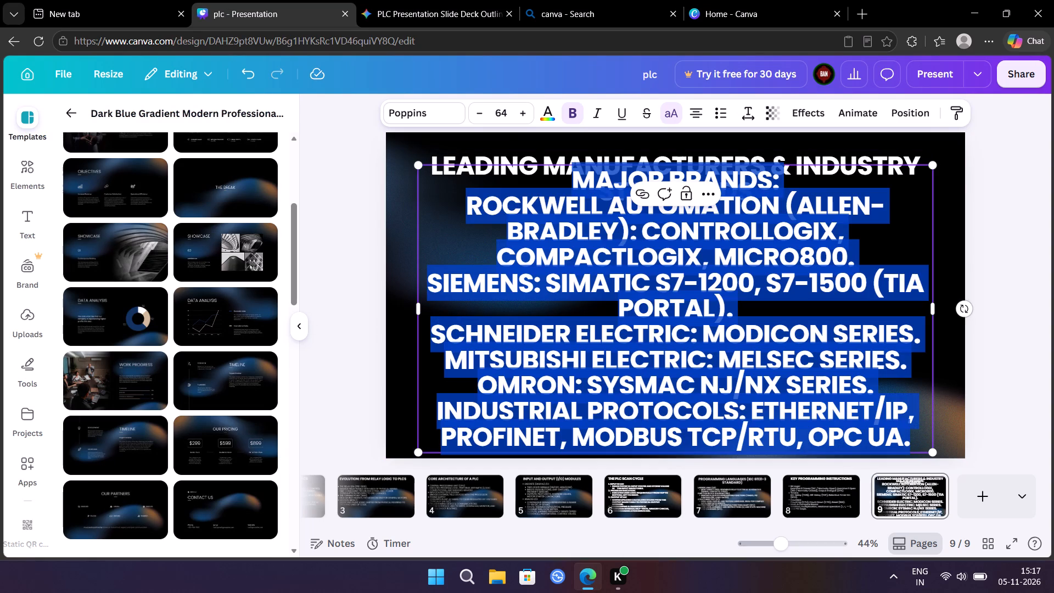
Set the font size of the pasted body text to 42.
left_click(497, 108)
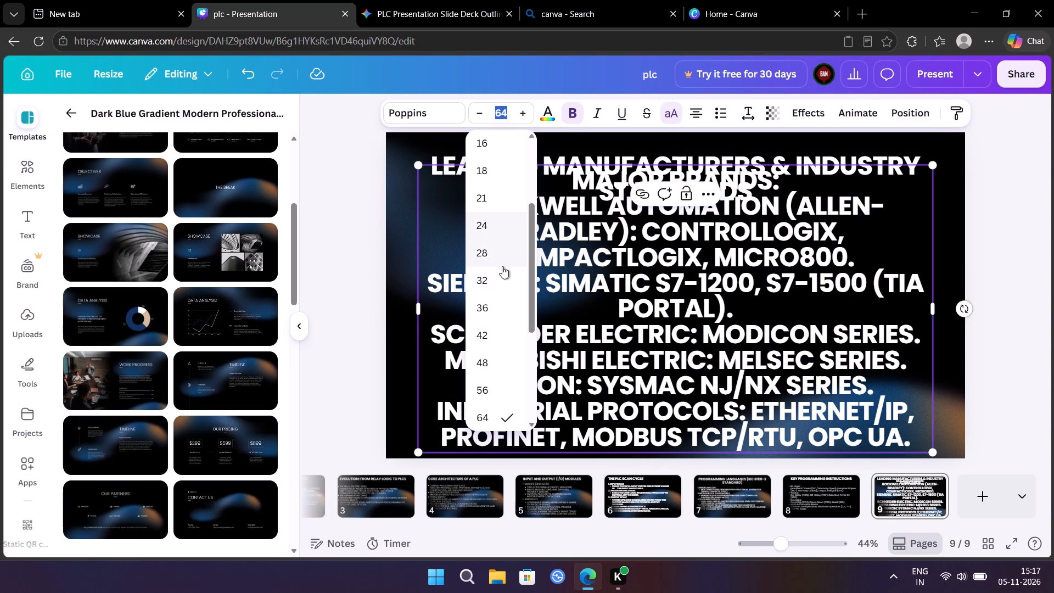
scroll(502, 266, "down", 2)
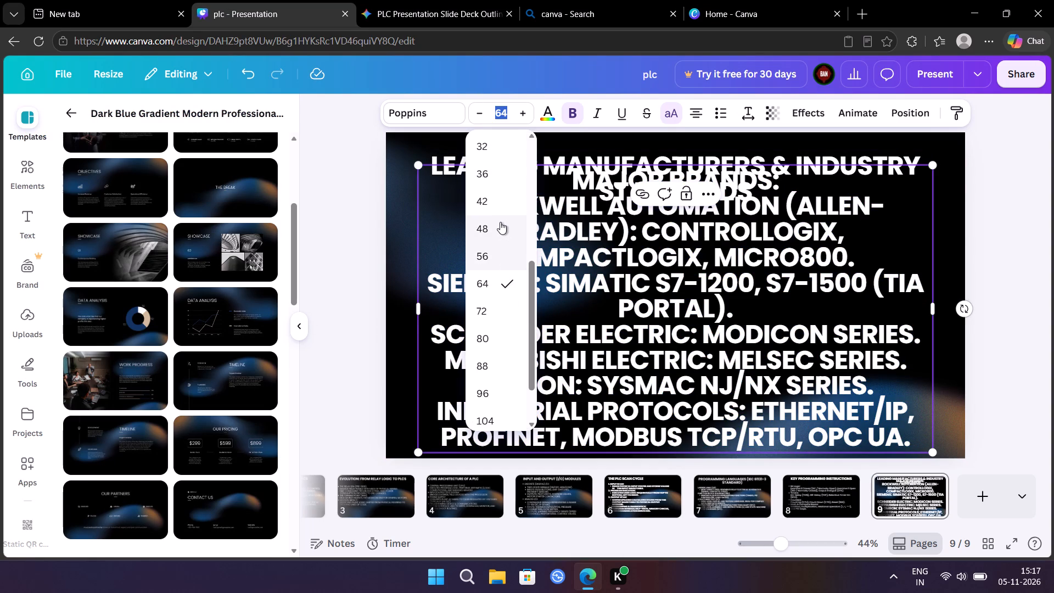
left_click(500, 222)
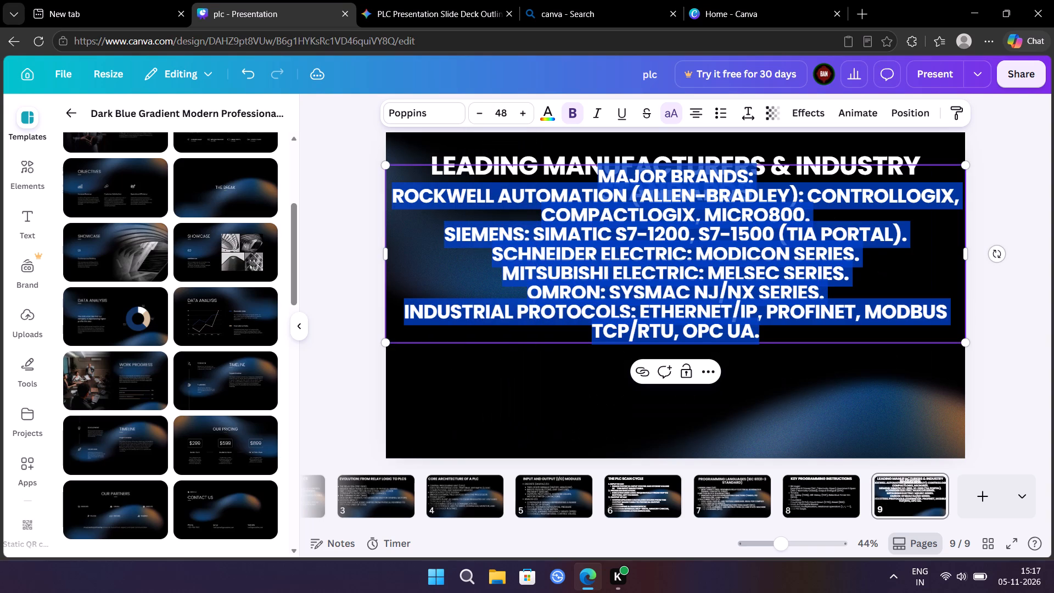
left_click(507, 113)
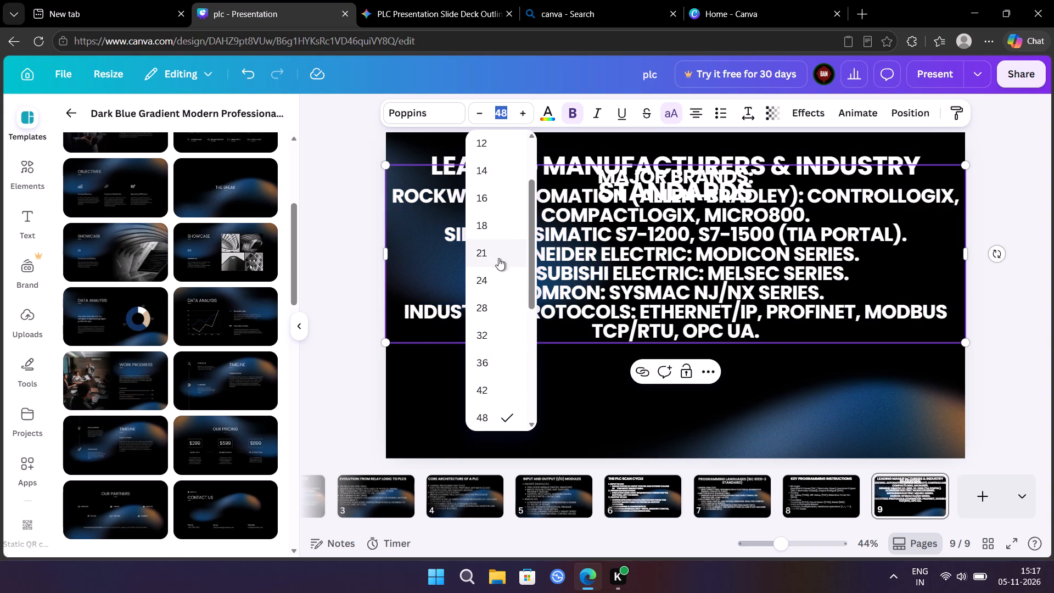
left_click(486, 393)
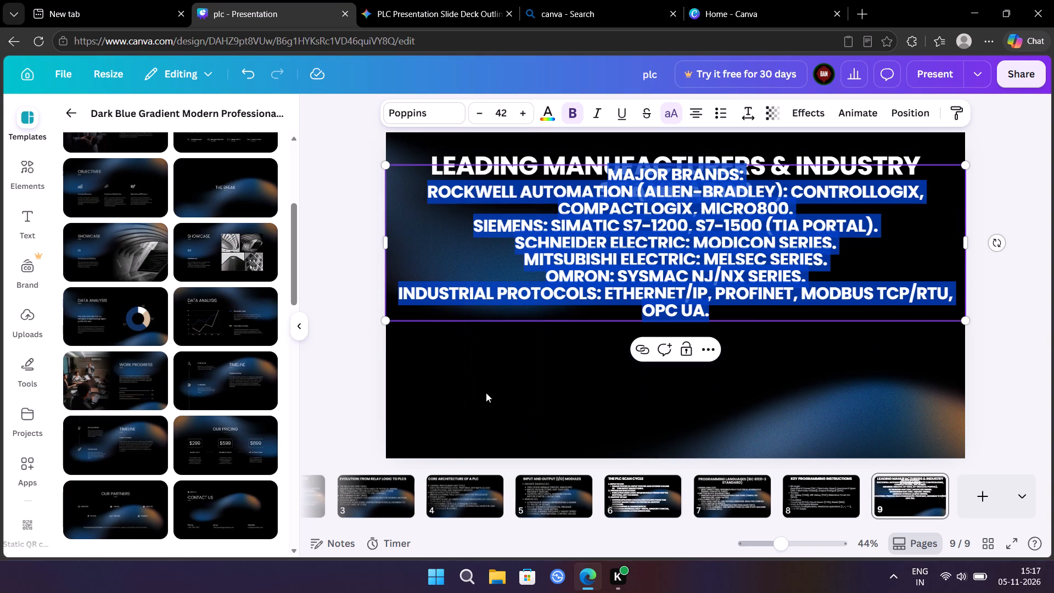
Move the body text block down so it sits below the page 9 heading.
left_click(418, 166)
left_click_drag(418, 164, 430, 223)
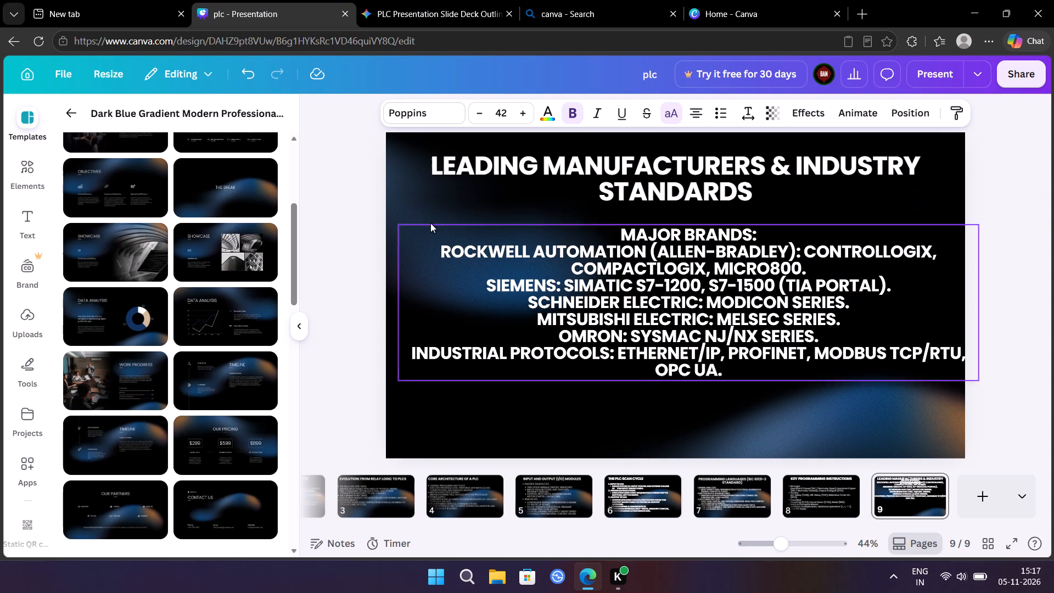
left_click_drag(430, 223, 424, 221)
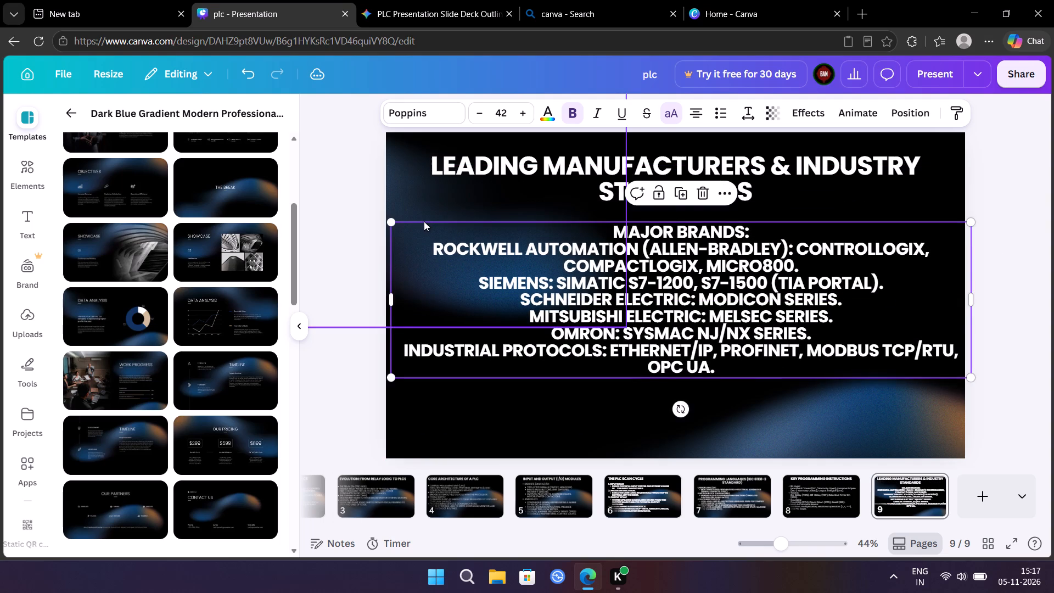
left_click_drag(424, 221, 416, 223)
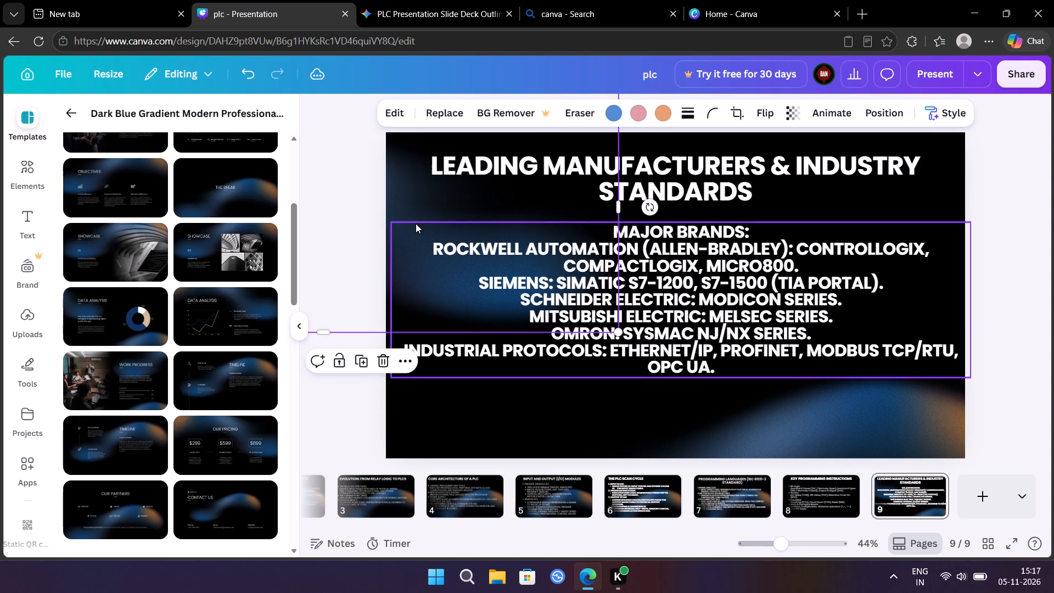
left_click(565, 412)
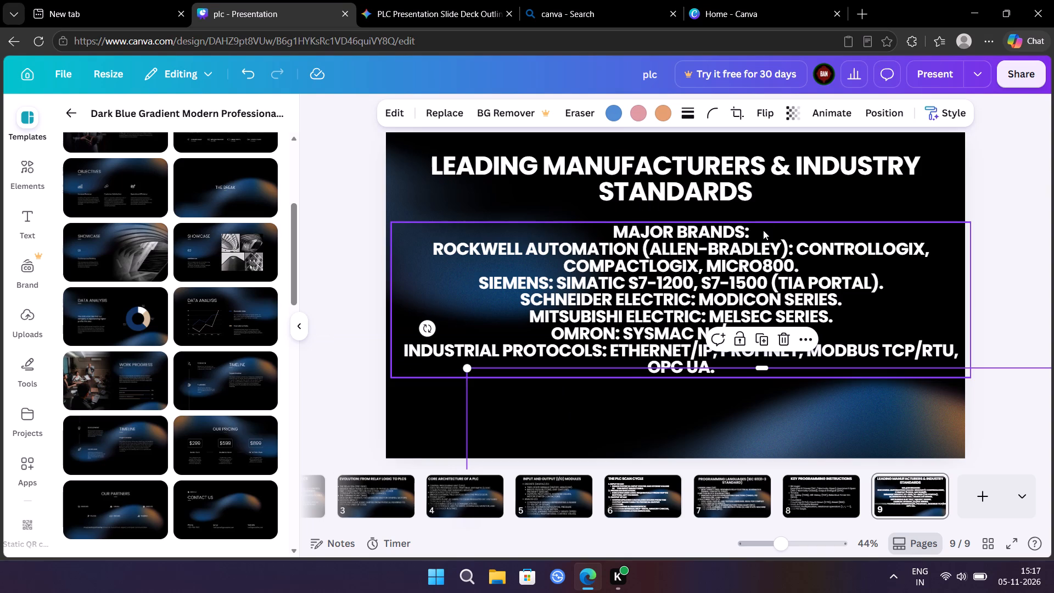
Remove the bold formatting from the page 9 body text and left-align it.
left_click(584, 234)
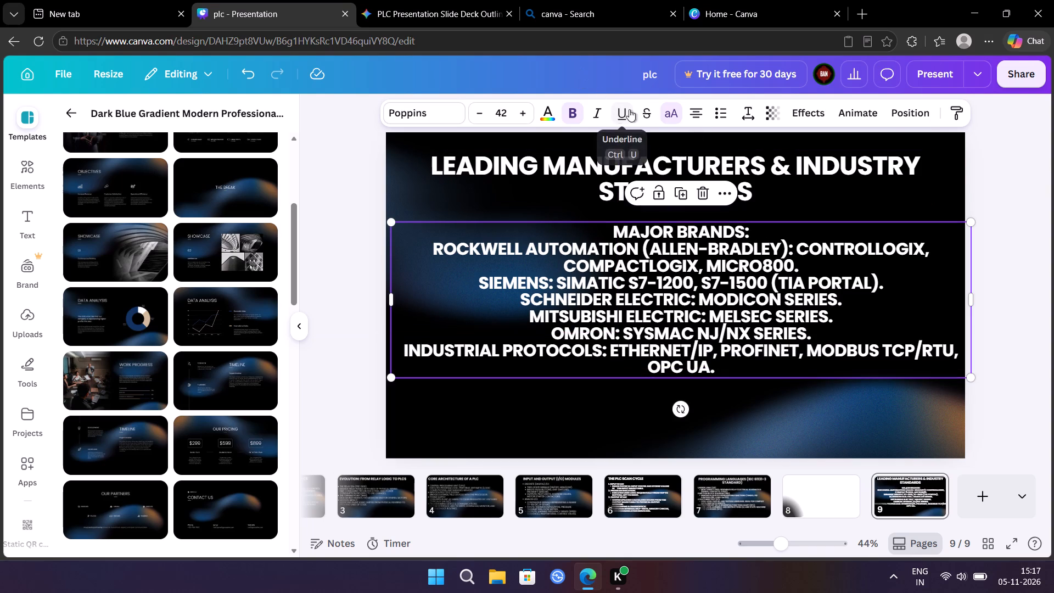
left_click(572, 112)
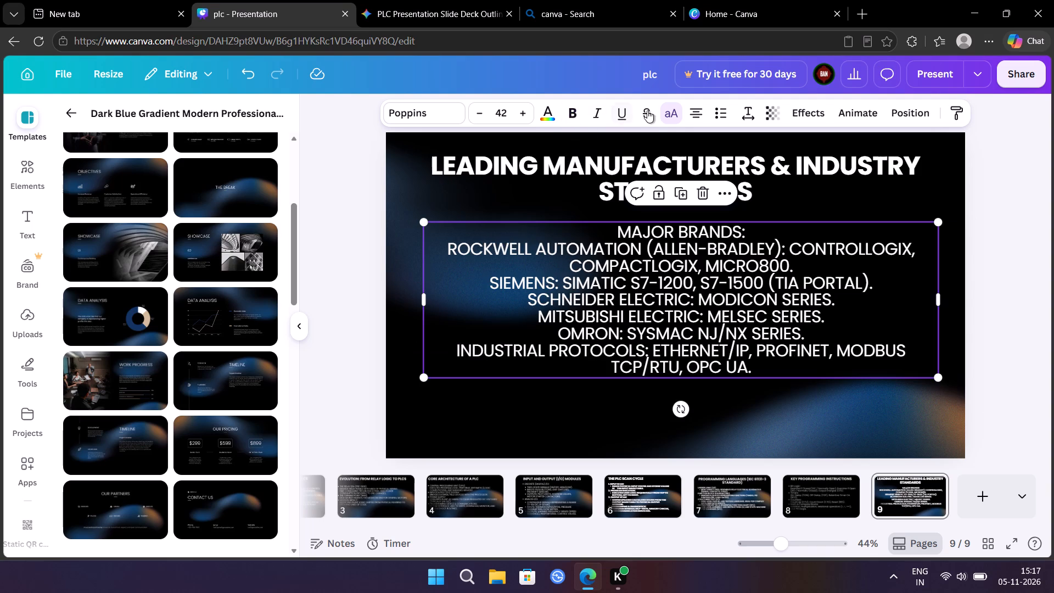
left_click(695, 114)
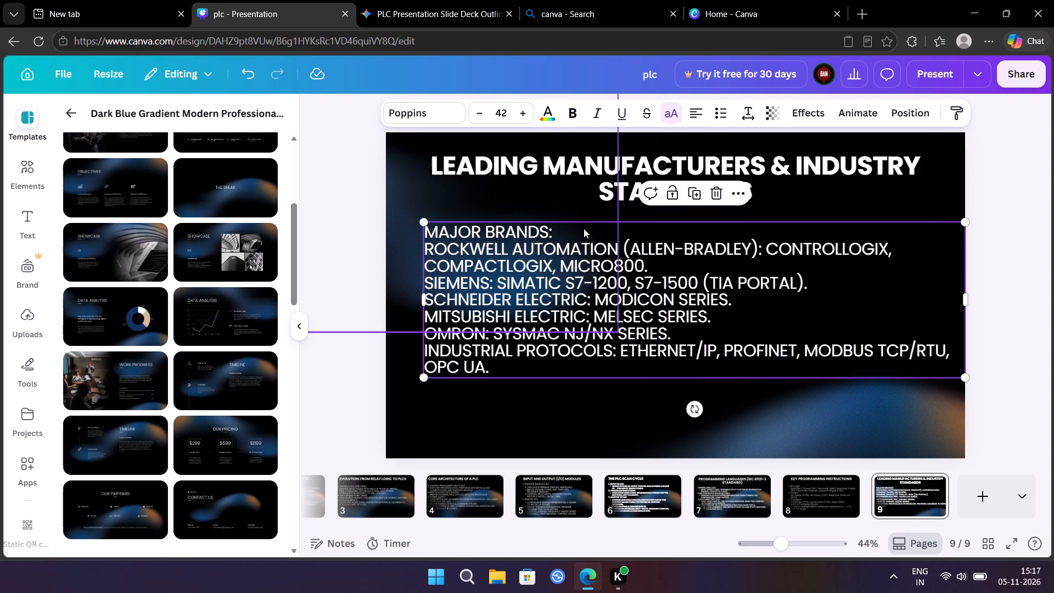
left_click(584, 228)
left_click(694, 119)
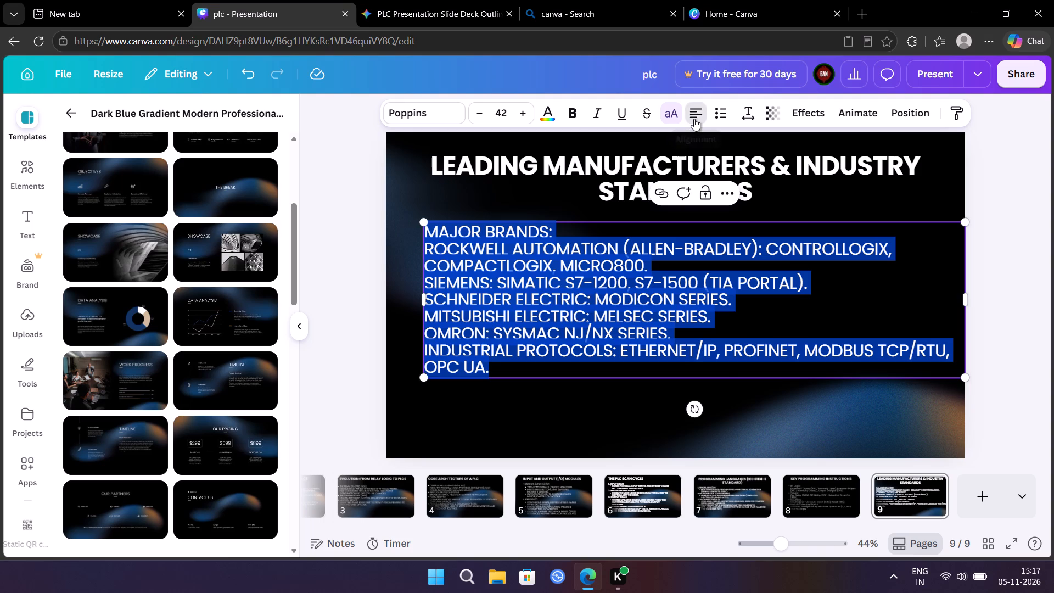
left_click(694, 119)
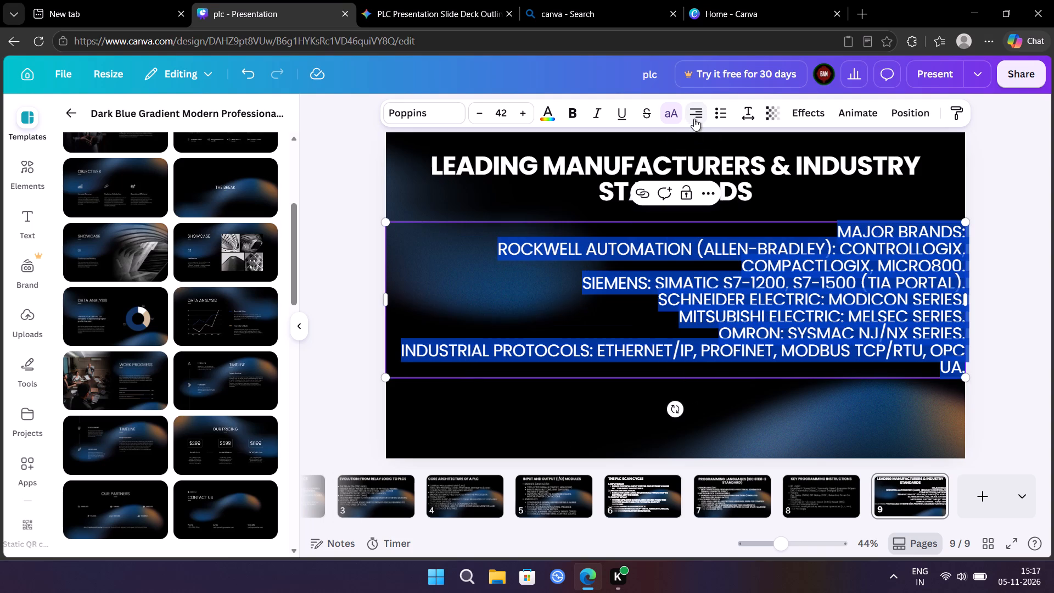
left_click(694, 119)
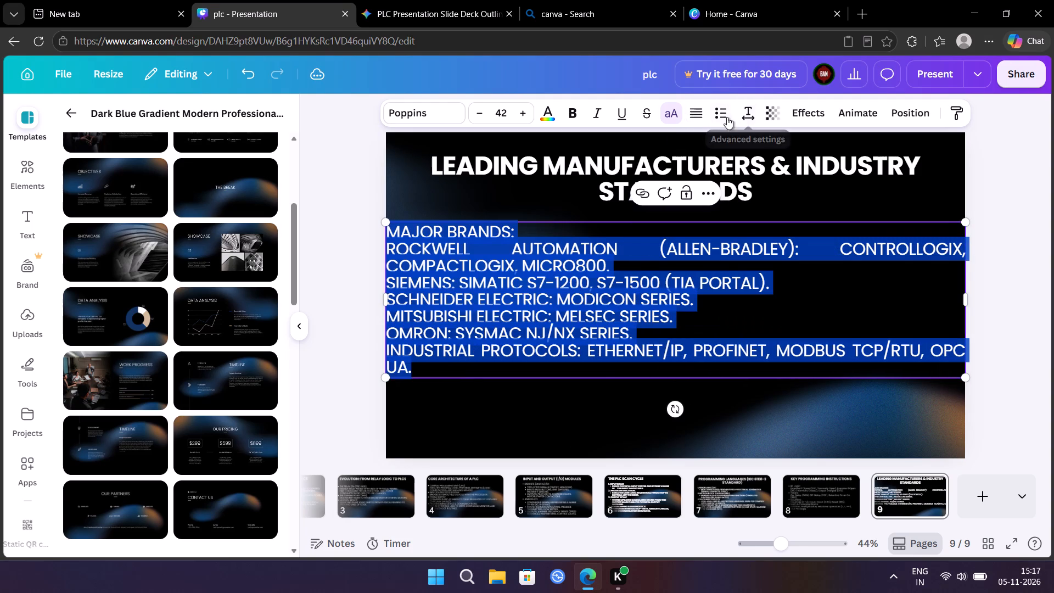
left_click(694, 110)
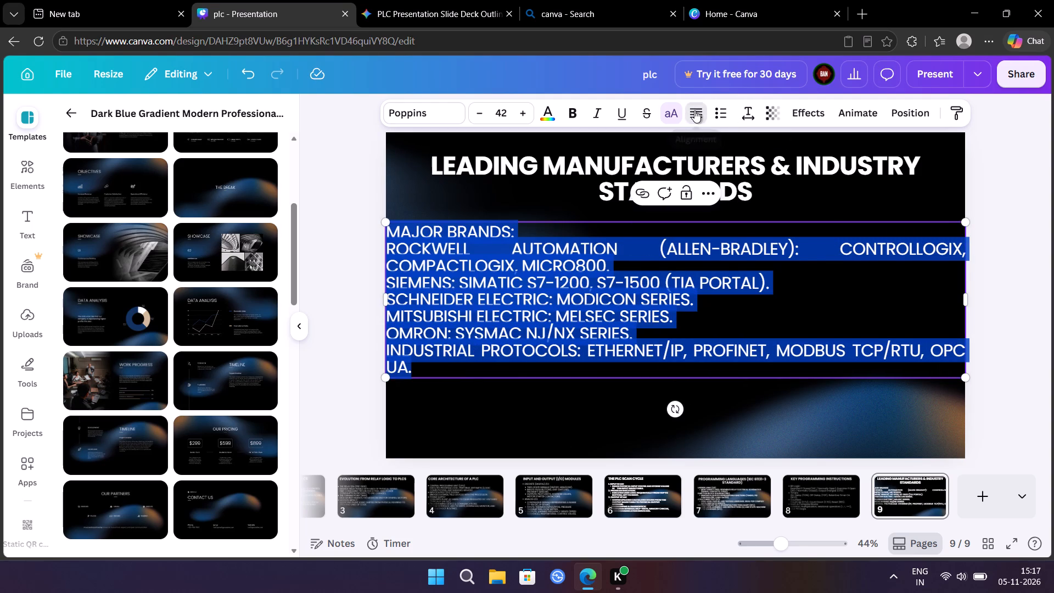
Turn the body text into a bulleted list.
left_click(727, 115)
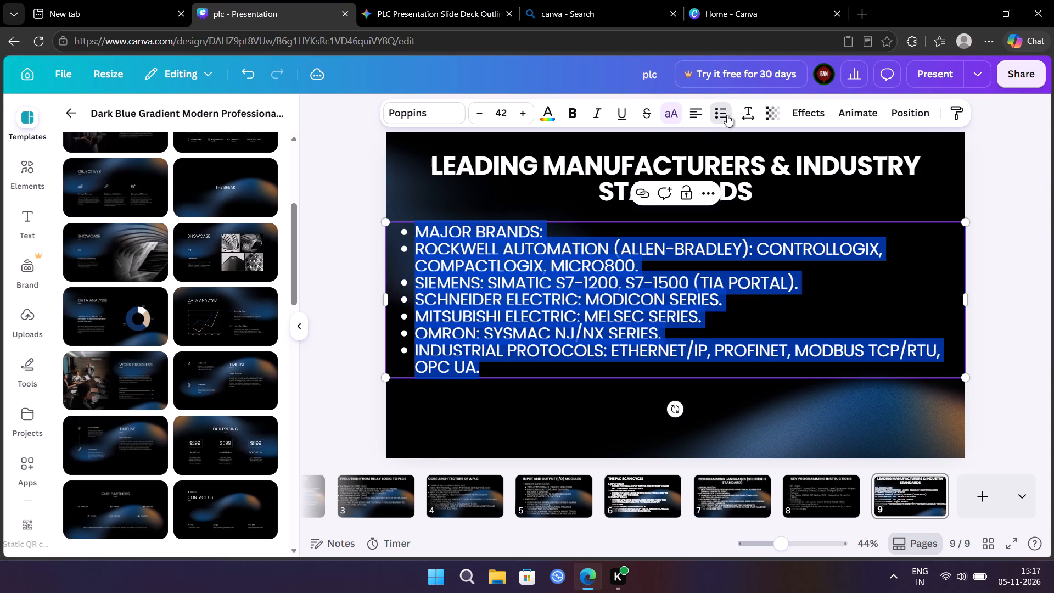
Merge the Rockwell Automation line into the "Major Brands:" bullet and pad with spaces so it wraps onto its own unbulleted line.
left_click(414, 247)
key("BackSpace")
key("BackSpace")
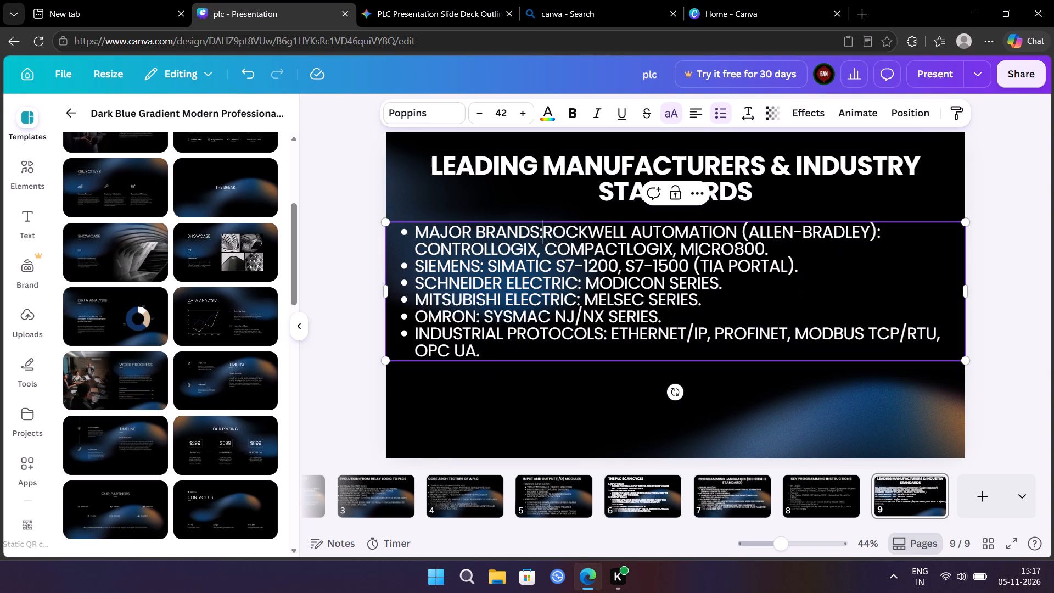
key("space")
key("space")
key("space")
key("space")
key("space")
key("space")
key("space")
key("space")
key("space")
key("space")
key("space")
key("space")
key("space")
key("space")
key("space")
key("space")
key("space")
key("space")
key("space")
key("space")
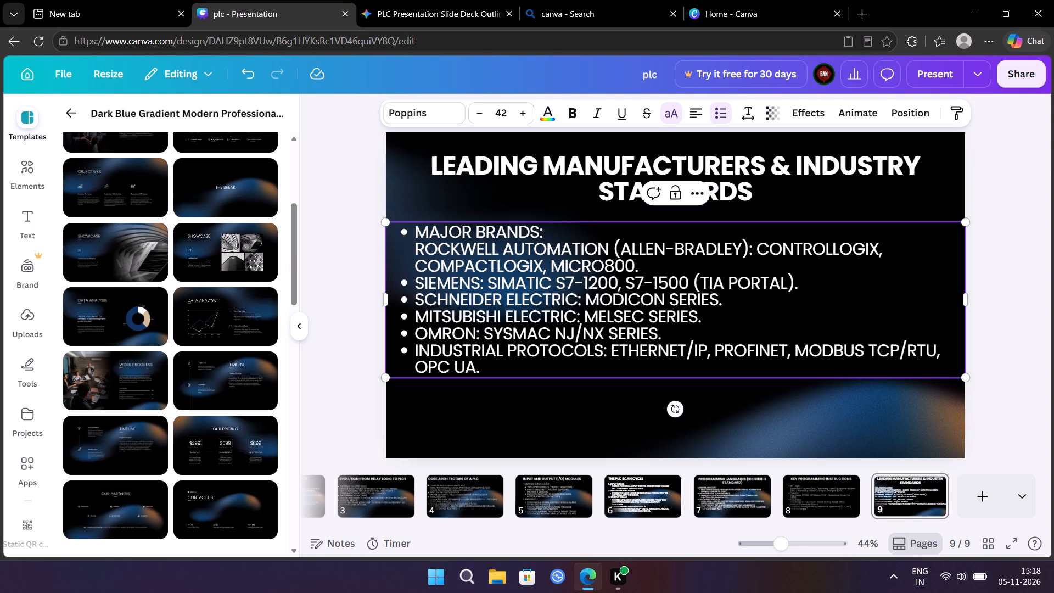
Merge the Industrial Protocols line into the end of the Omron bullet, separated by a space.
left_click(412, 350)
key("BackSpace")
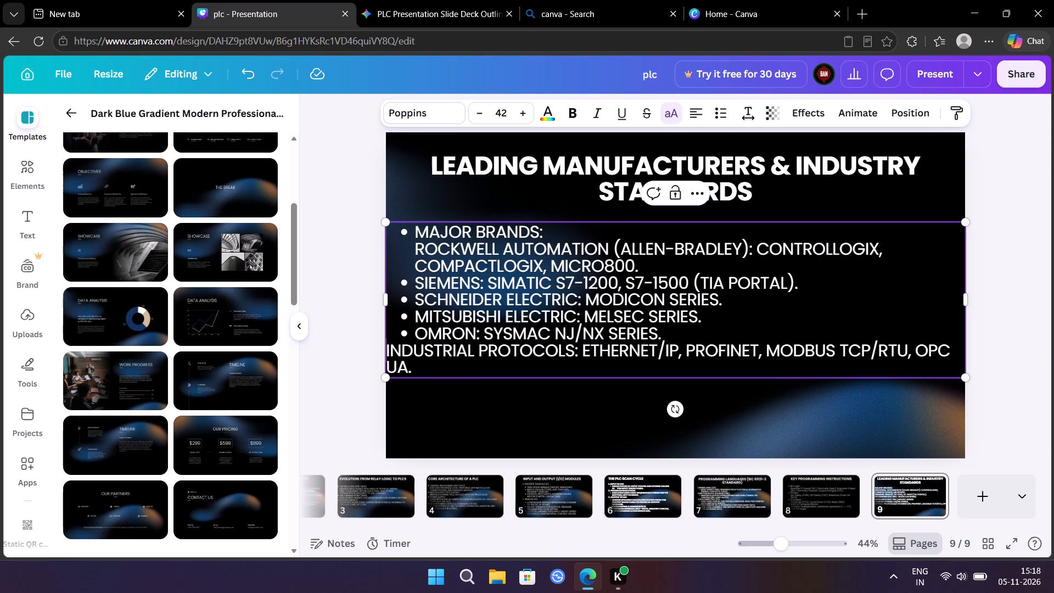
key("BackSpace")
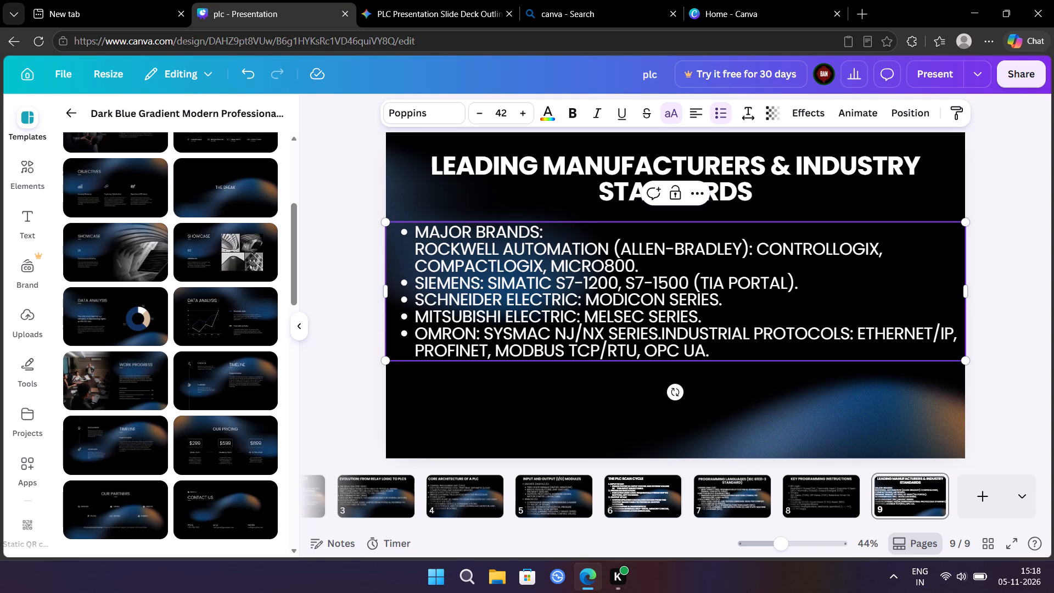
key("space")
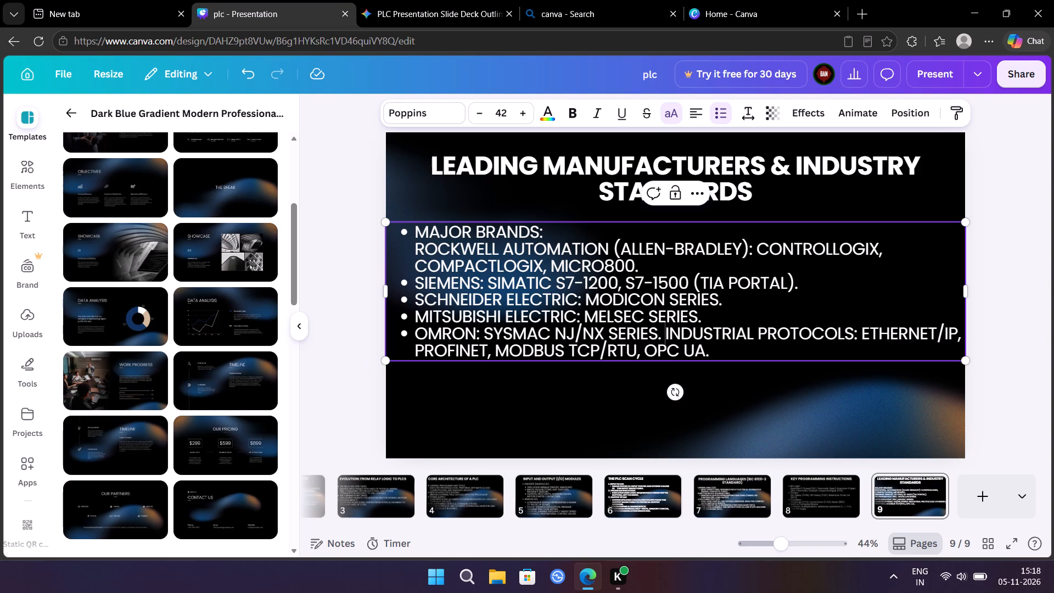
Pad with spaces after "Omron:" so the Sysmac NJ/NX Series text wraps onto its own unbulleted line.
left_click(483, 329)
key("space")
key("space")
key("space")
key("space")
key("space")
key("space")
key("space")
key("space")
key("space")
key("space")
key("space")
key("space")
key("space")
key("space")
key("space")
key("space")
key("space")
key("space")
key("space")
key("space")
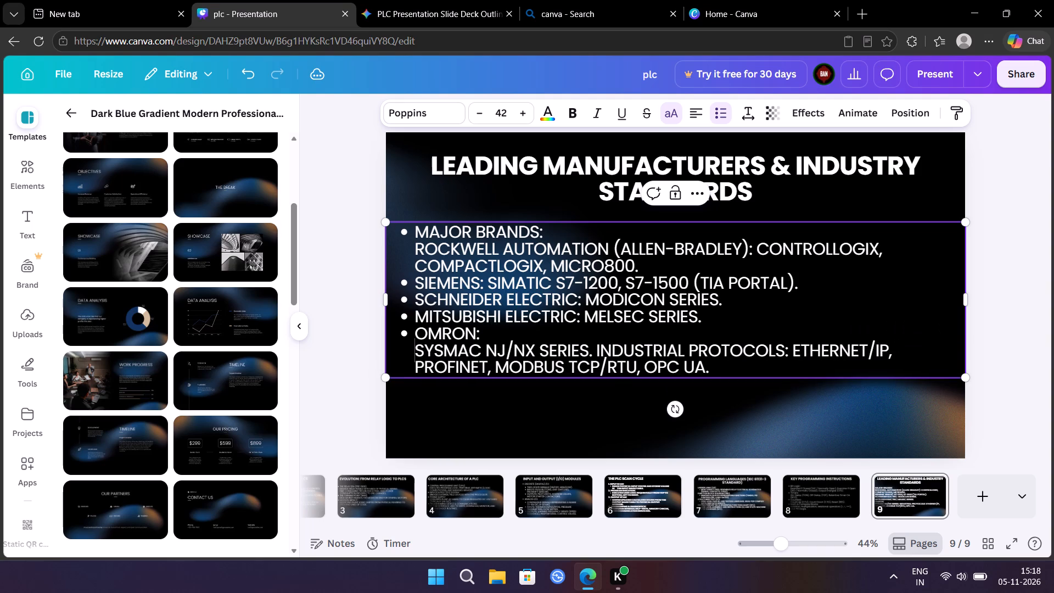
Merge the Siemens line into the Major Brands bullet and pad with spaces so it wraps onto its own unbulleted line.
left_click(411, 286)
key("BackSpace")
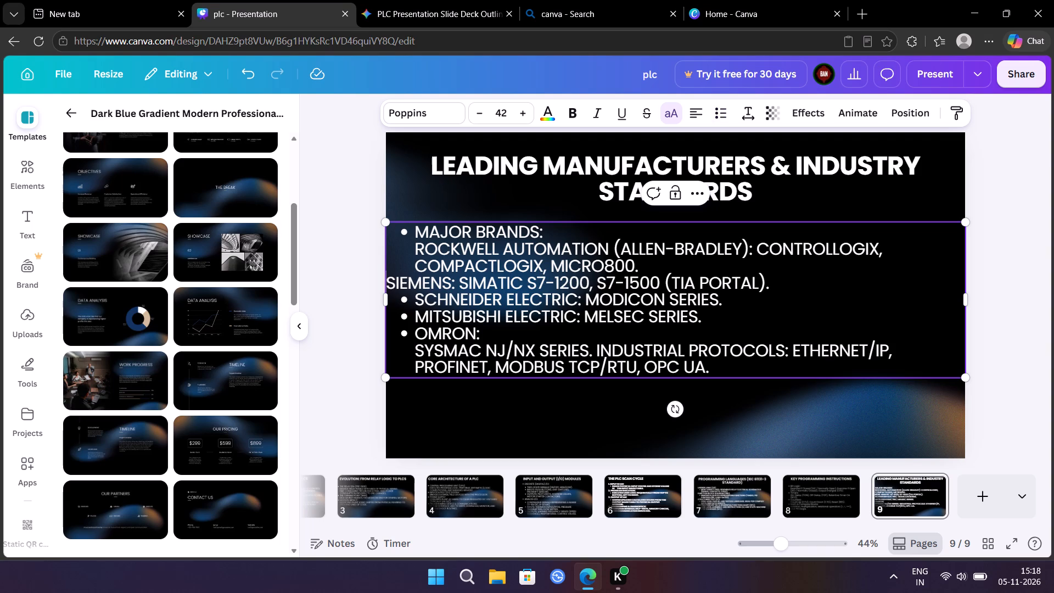
key("BackSpace")
key("space")
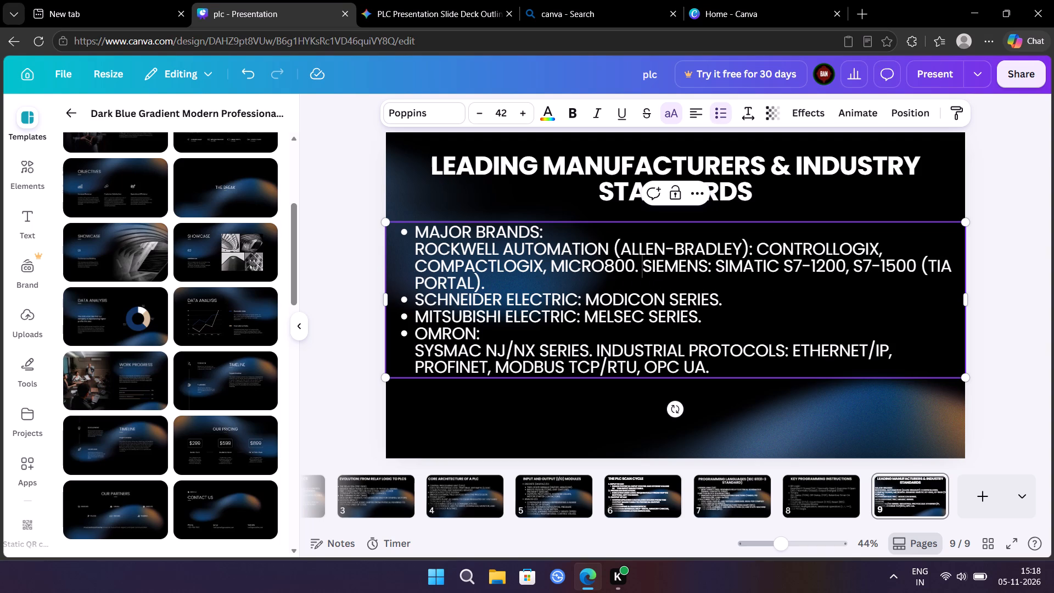
key("space")
key("space")
key("space")
key("space")
key("space")
key("space")
key("space")
key("space")
key("space")
key("space")
key("space")
key("space")
key("space")
key("space")
key("space")
key("space")
key("space")
key("space")
key("space")
key("space")
key("space")
key("space")
key("space")
key("space")
key("space")
key("space")
key("space")
key("space")
key("space")
key("space")
key("space")
key("space")
key("space")
key("space")
key("space")
key("space")
key("space")
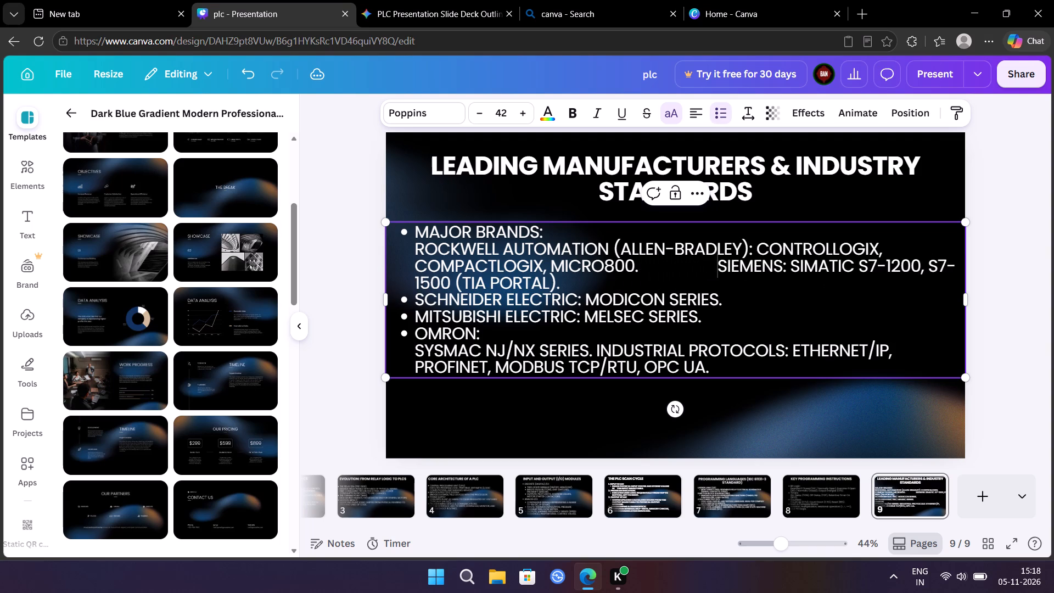
key("space")
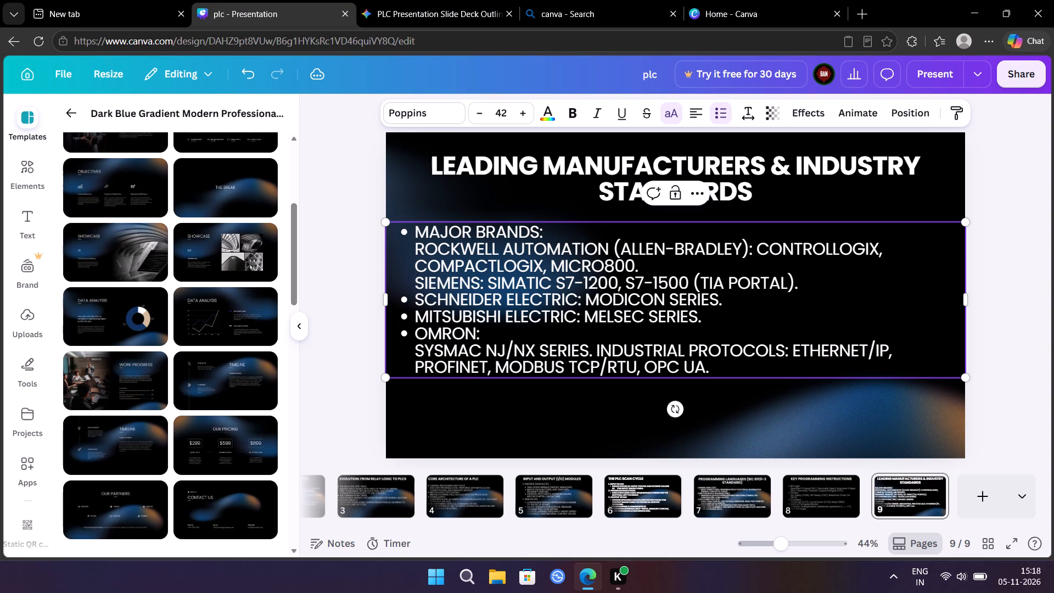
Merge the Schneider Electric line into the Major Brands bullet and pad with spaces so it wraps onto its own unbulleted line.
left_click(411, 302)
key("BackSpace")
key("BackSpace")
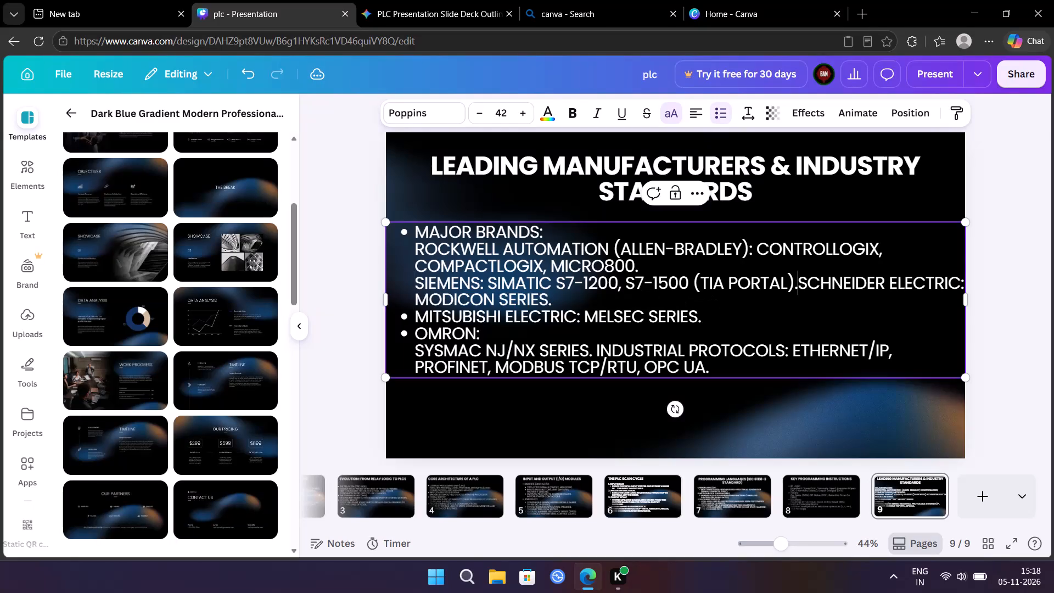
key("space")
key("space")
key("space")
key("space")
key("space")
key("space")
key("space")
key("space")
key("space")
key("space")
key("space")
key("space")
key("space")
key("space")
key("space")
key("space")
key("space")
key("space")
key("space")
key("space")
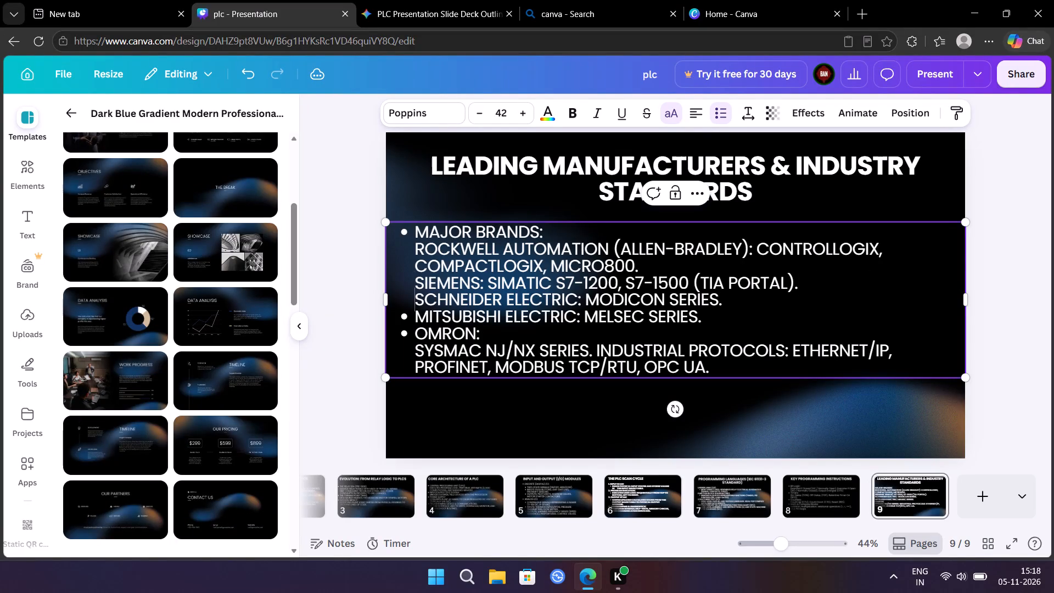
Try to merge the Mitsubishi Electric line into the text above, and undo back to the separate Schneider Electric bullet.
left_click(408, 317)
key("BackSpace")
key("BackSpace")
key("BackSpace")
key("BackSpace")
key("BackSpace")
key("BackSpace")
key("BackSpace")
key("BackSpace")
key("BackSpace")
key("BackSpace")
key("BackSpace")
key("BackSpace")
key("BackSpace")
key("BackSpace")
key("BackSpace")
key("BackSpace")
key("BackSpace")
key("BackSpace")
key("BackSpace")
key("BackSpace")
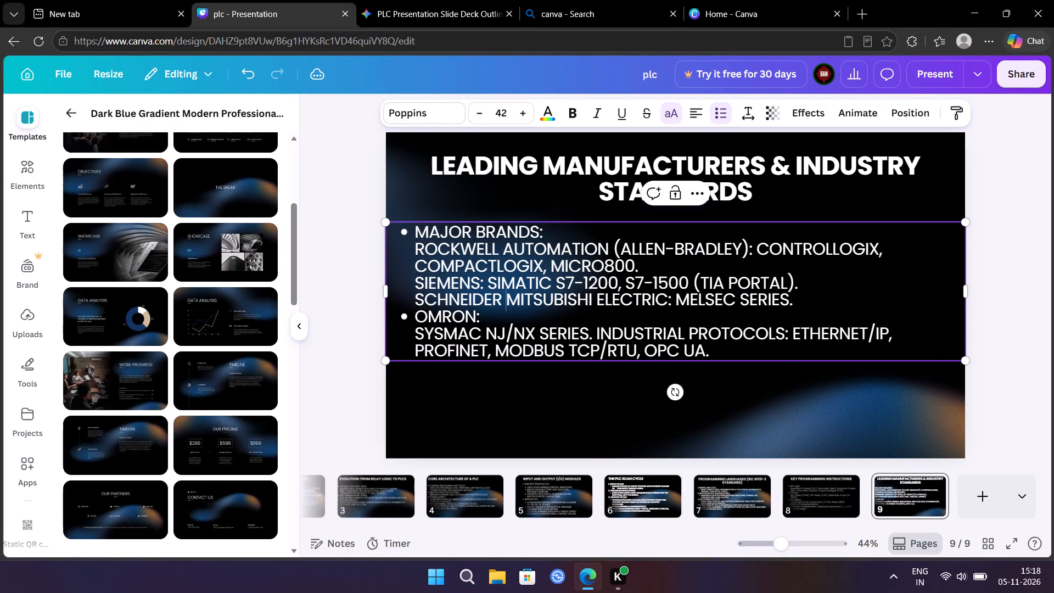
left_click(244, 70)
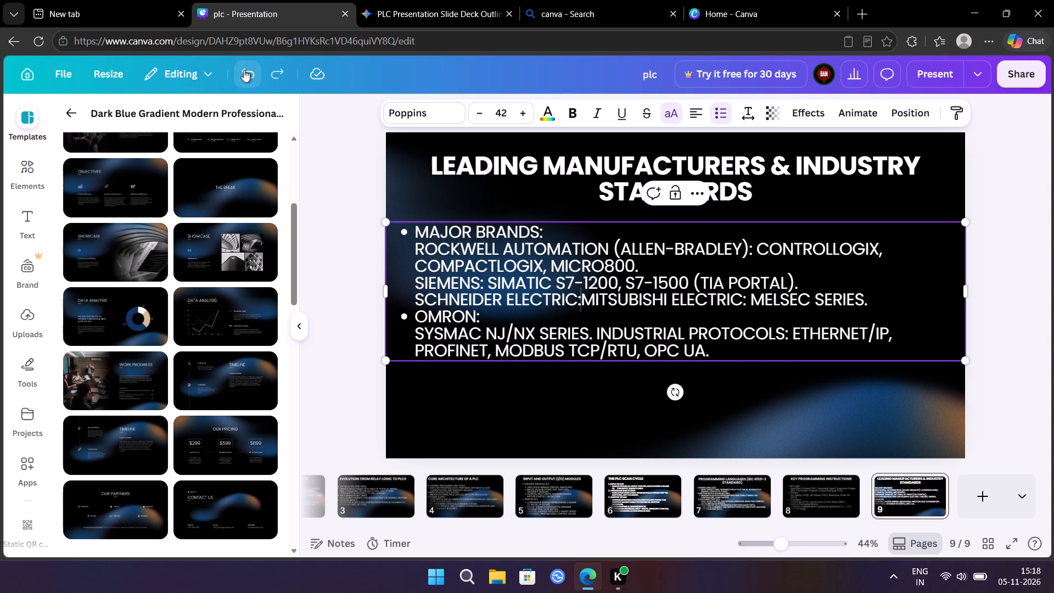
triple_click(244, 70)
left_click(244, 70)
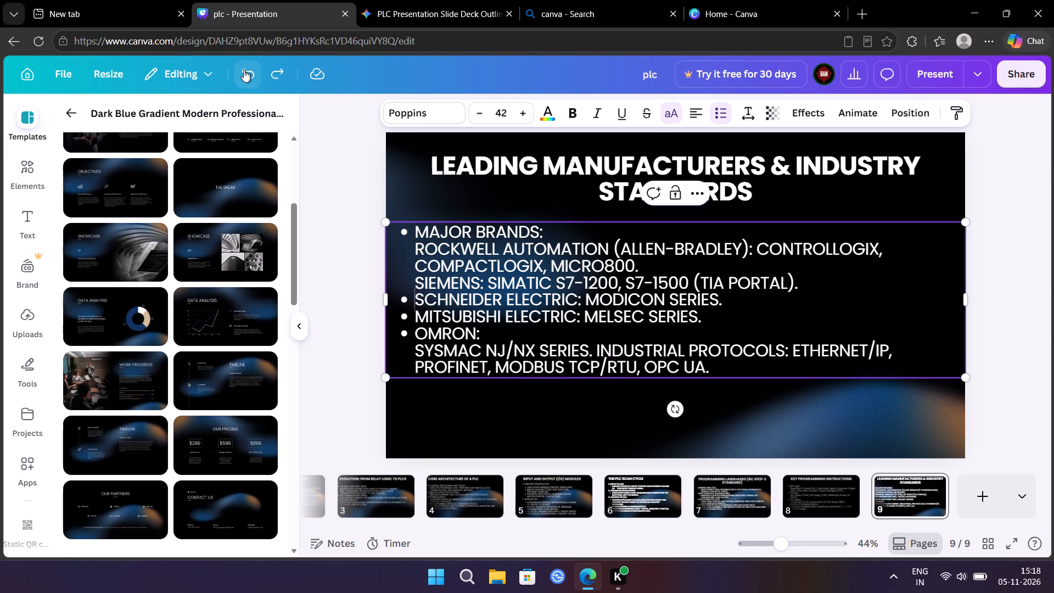
Merge the Schneider Electric line into the Major Brands bullet and pad with spaces so it wraps onto its own unbulleted line.
key("BackSpace")
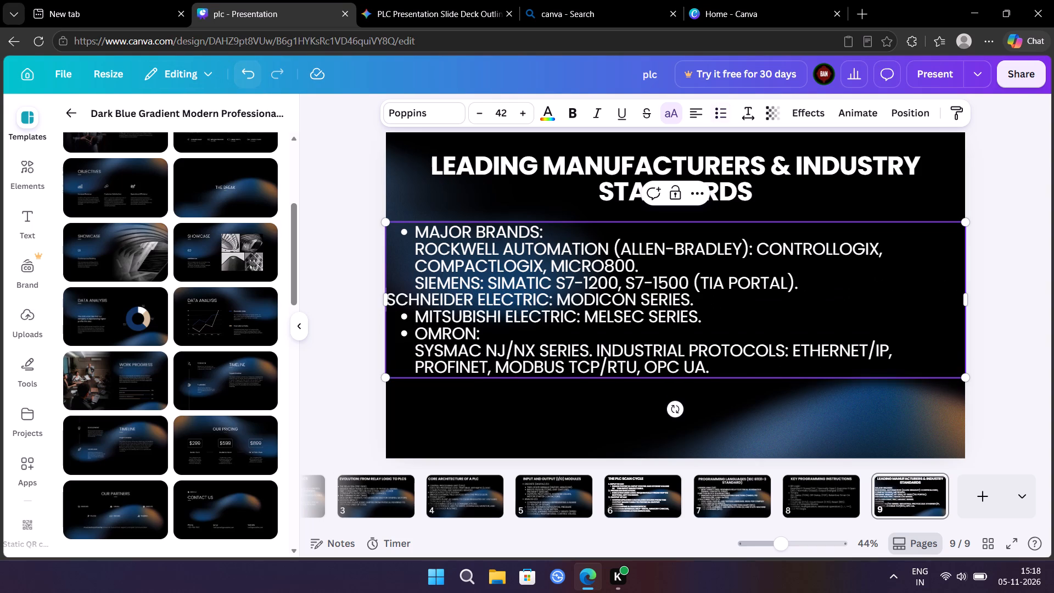
key("BackSpace")
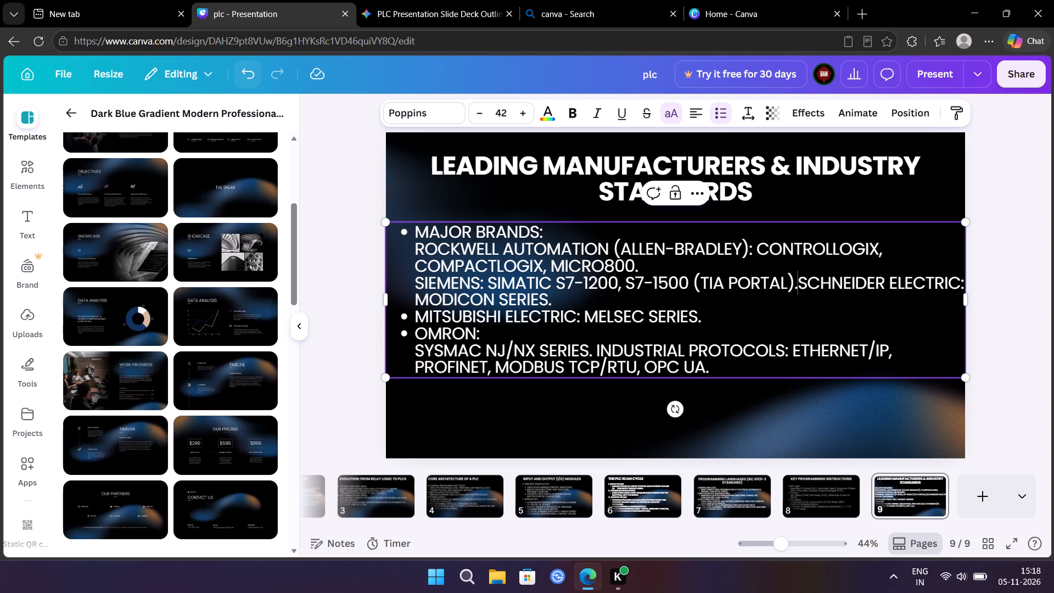
key("space")
key("space")
key("space")
key("space")
key("space")
key("space")
key("space")
key("space")
key("space")
key("space")
key("space")
key("space")
key("space")
key("space")
key("space")
key("space")
key("space")
key("space")
key("space")
key("space")
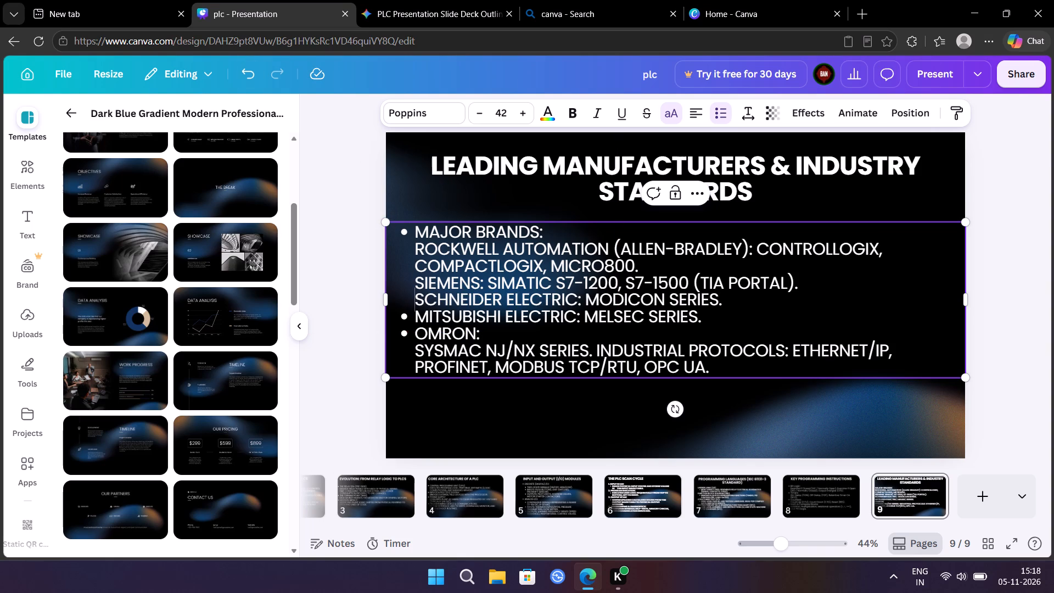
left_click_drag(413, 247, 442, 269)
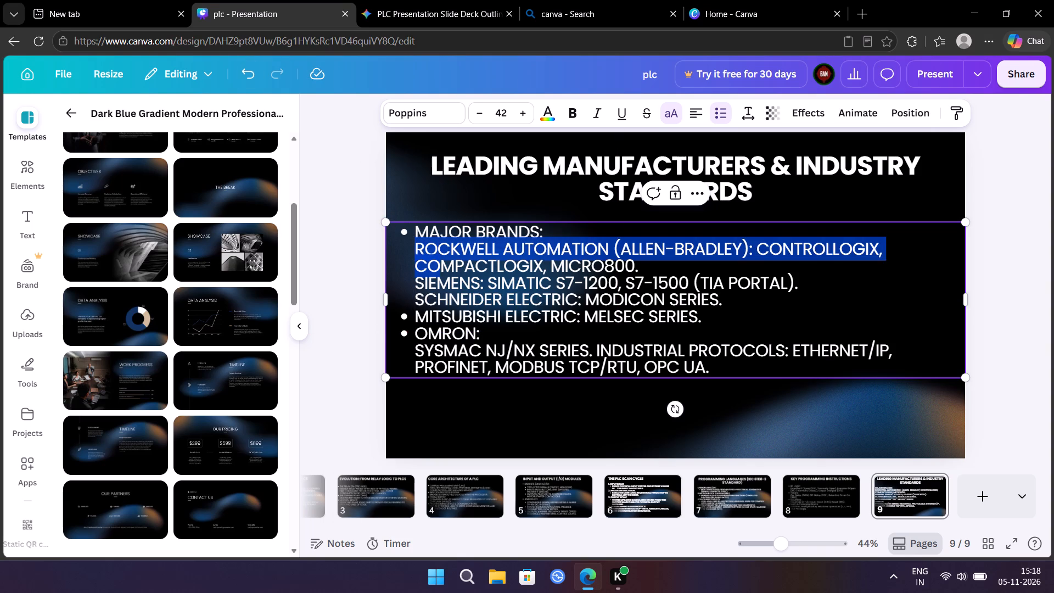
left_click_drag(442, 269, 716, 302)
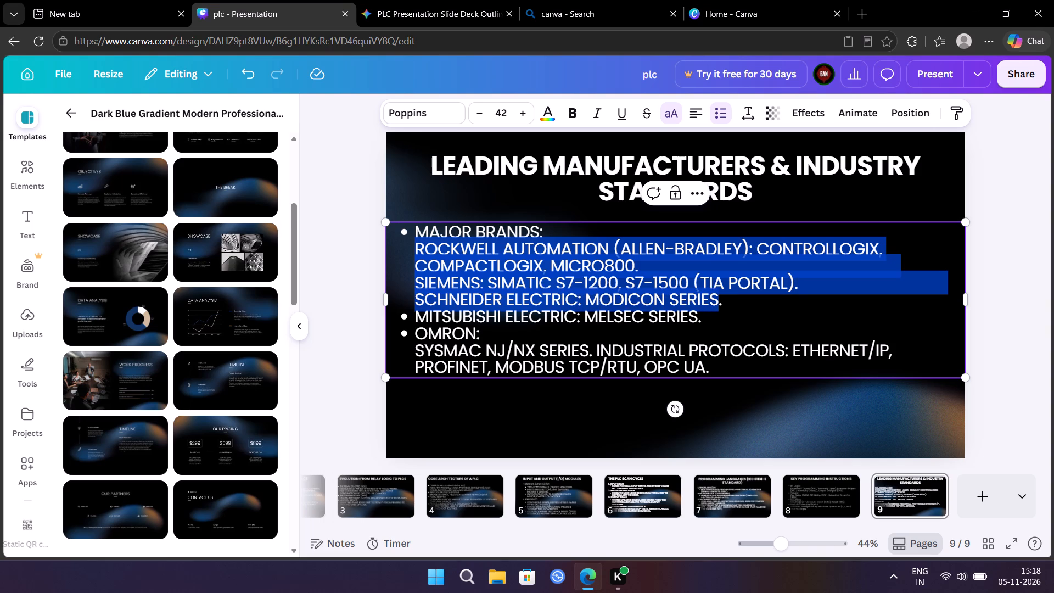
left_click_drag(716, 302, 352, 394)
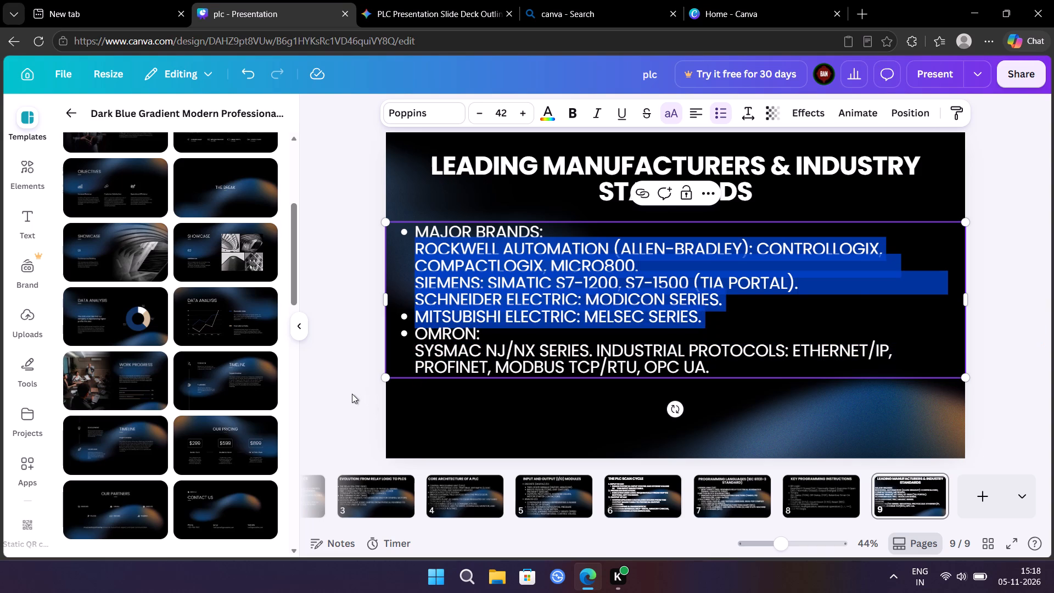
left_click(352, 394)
Merge the Mitsubishi Electric line into the Major Brands bullet and pad with spaces so it wraps onto its own unbulleted line.
left_click(411, 316)
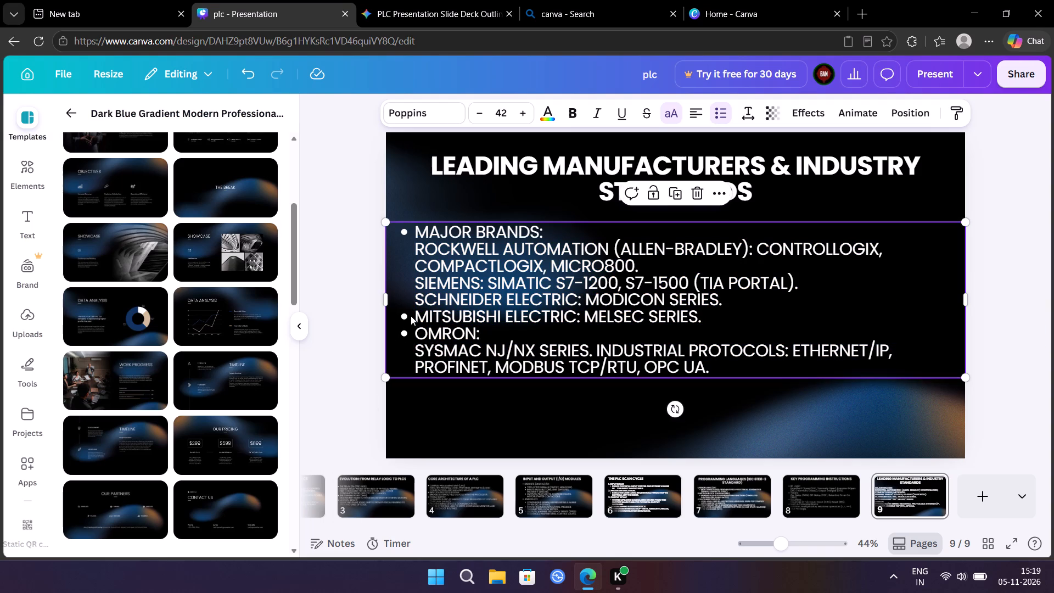
left_click(411, 316)
left_click(411, 316)
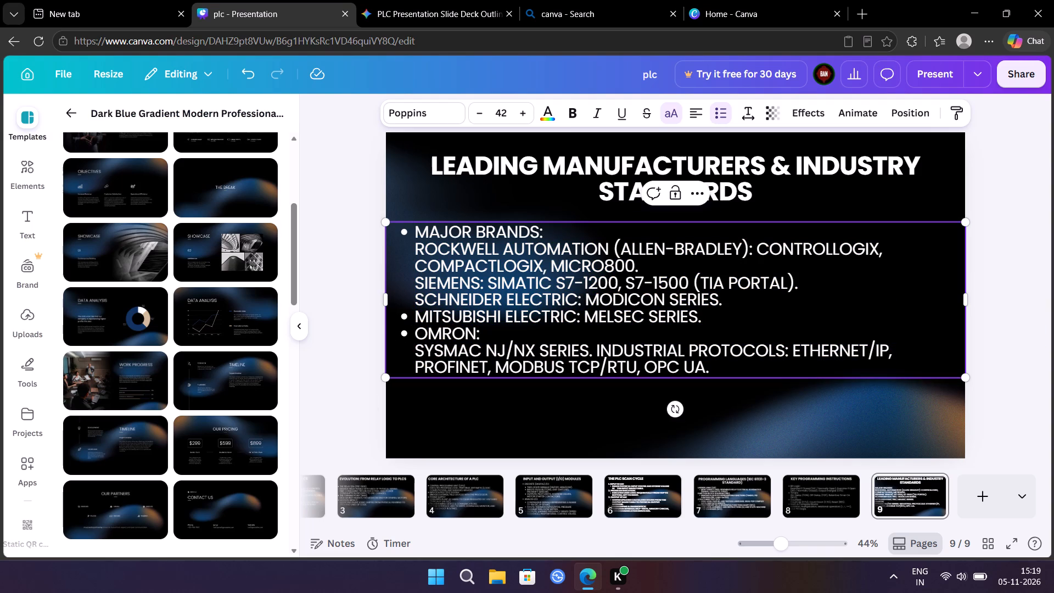
key("BackSpace")
key("BackSpace")
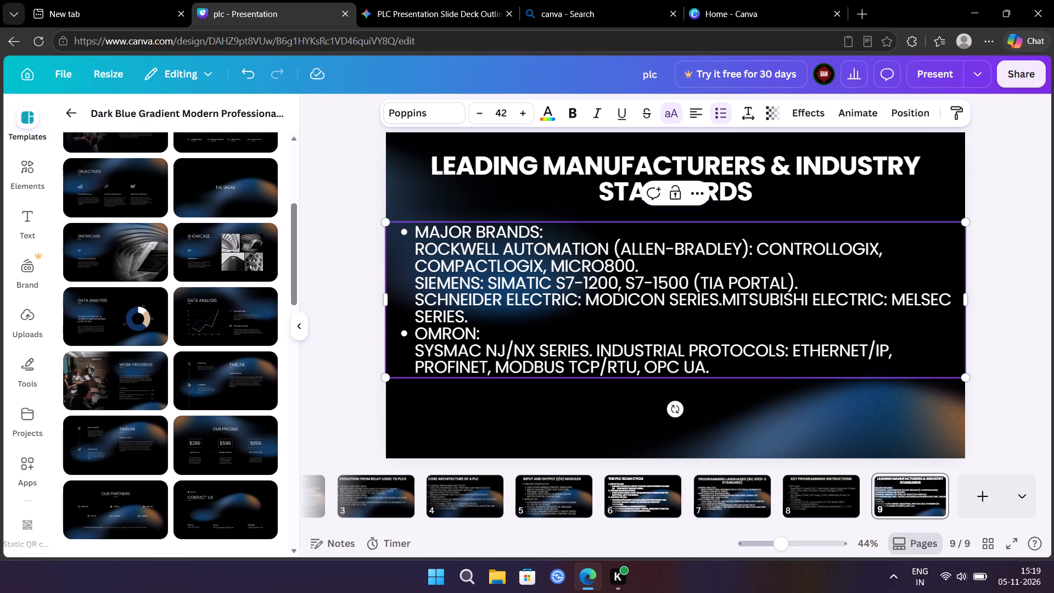
key("space")
key("space")
key("space")
key("space")
key("space")
key("space")
key("space")
key("space")
key("space")
key("space")
key("space")
key("space")
key("space")
key("space")
key("space")
key("space")
key("space")
key("space")
key("space")
key("space")
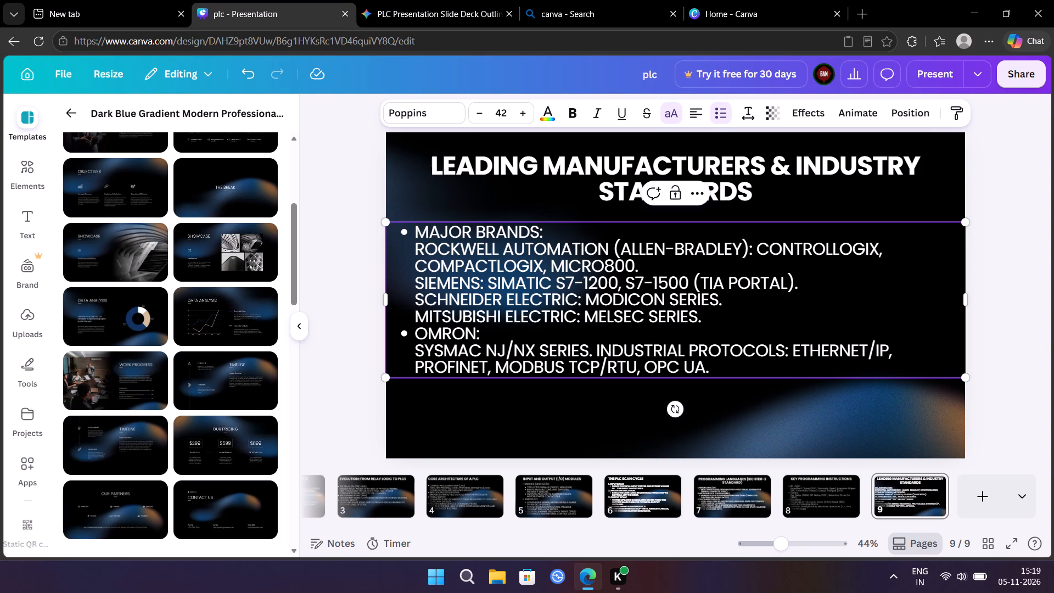
left_click(821, 221)
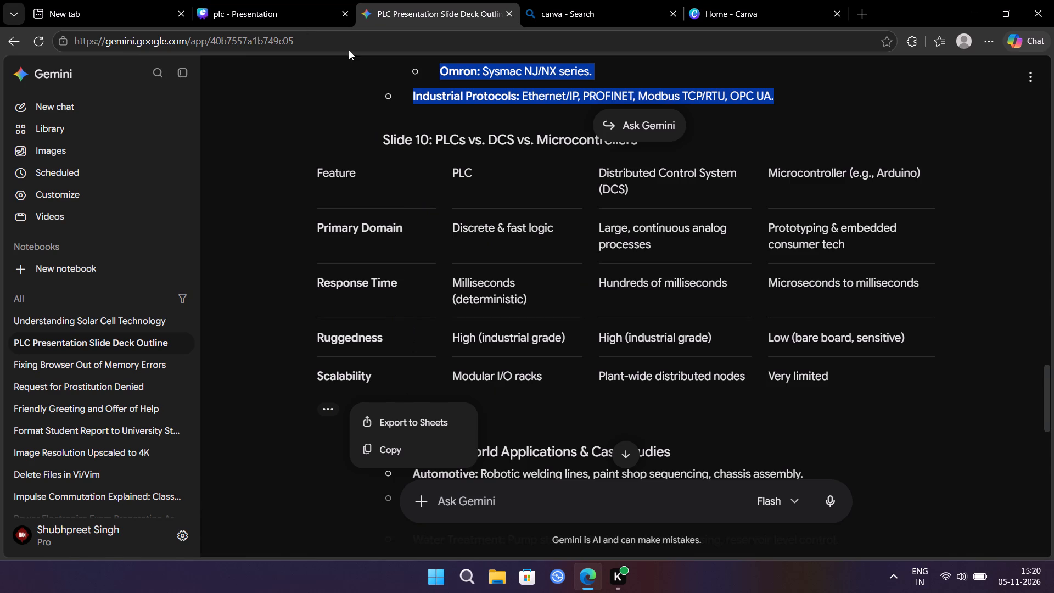
left_click(290, 13)
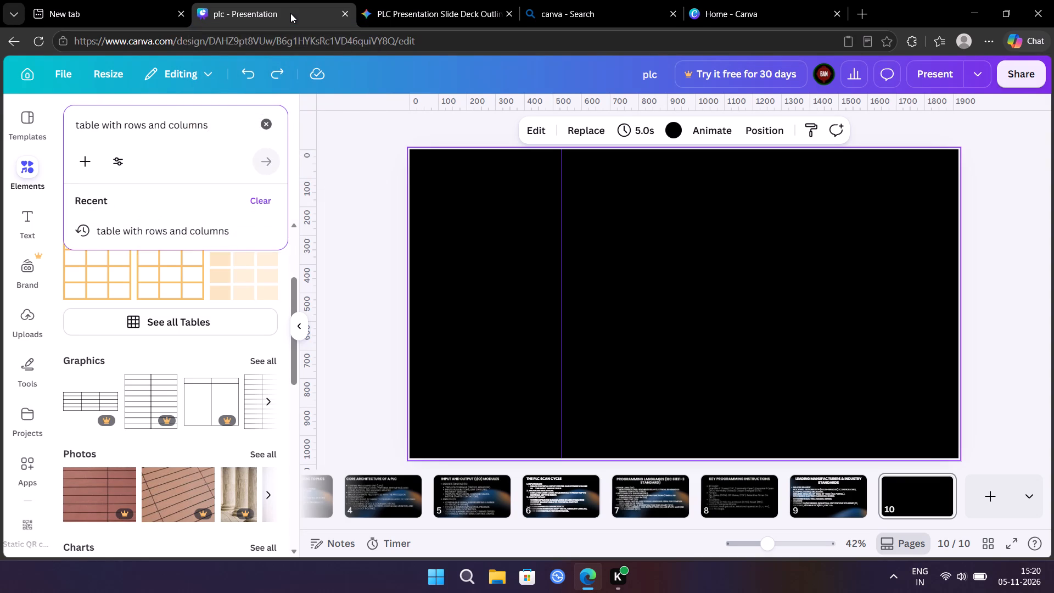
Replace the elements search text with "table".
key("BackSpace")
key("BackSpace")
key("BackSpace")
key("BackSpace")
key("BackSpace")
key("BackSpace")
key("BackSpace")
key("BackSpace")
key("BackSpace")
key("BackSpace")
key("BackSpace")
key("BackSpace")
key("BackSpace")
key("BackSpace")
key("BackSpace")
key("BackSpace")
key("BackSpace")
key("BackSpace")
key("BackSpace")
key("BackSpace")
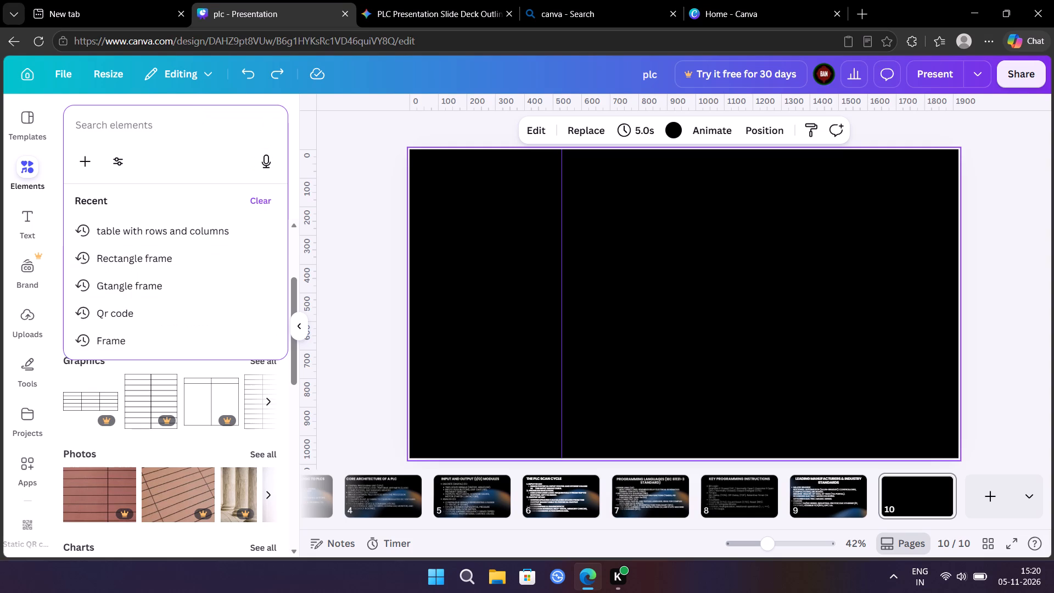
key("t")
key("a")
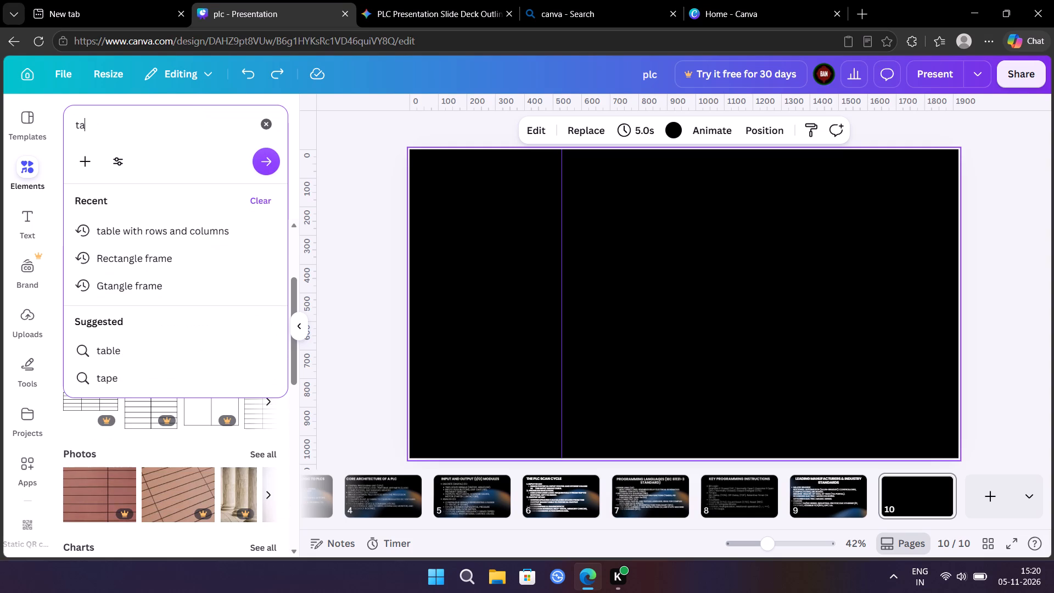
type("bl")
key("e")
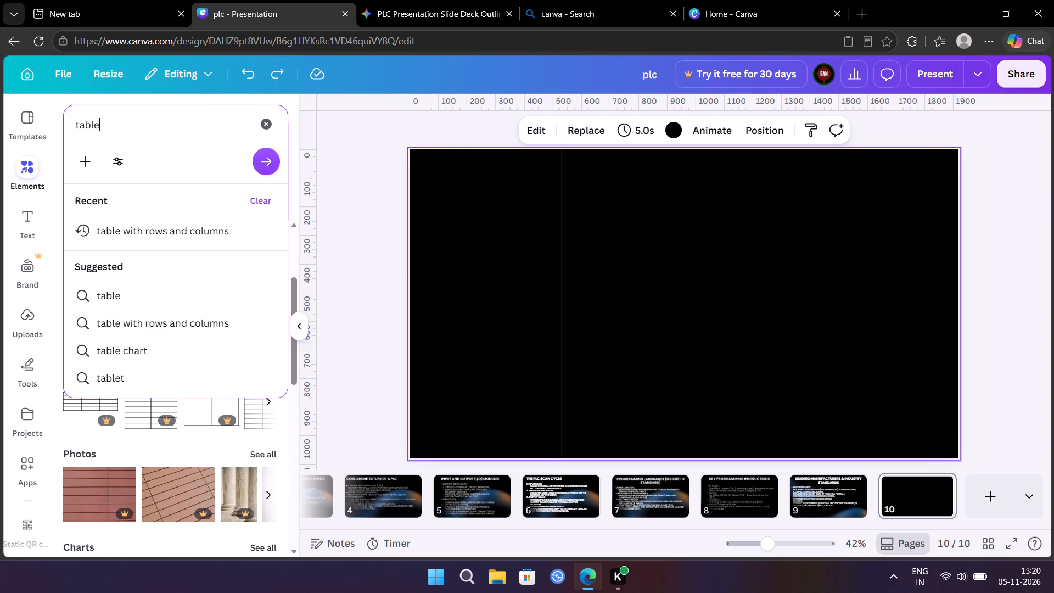
Search the elements library for "differential table 4by 4".
key("BackSpace")
key("BackSpace")
key("BackSpace")
key("BackSpace")
key("BackSpace")
key("BackSpace")
key("BackSpace")
key("BackSpace")
key("BackSpace")
key("BackSpace")
key("BackSpace")
key("BackSpace")
key("BackSpace")
key("BackSpace")
key("BackSpace")
key("BackSpace")
key("BackSpace")
key("BackSpace")
key("BackSpace")
key("BackSpace")
type("different")
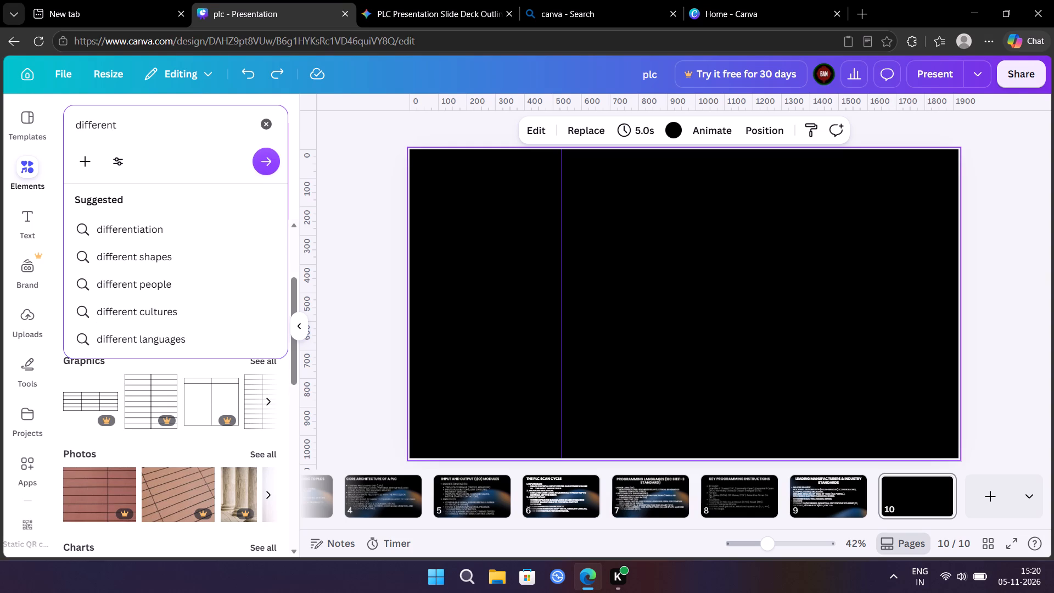
type("ial table")
key("space")
key("4")
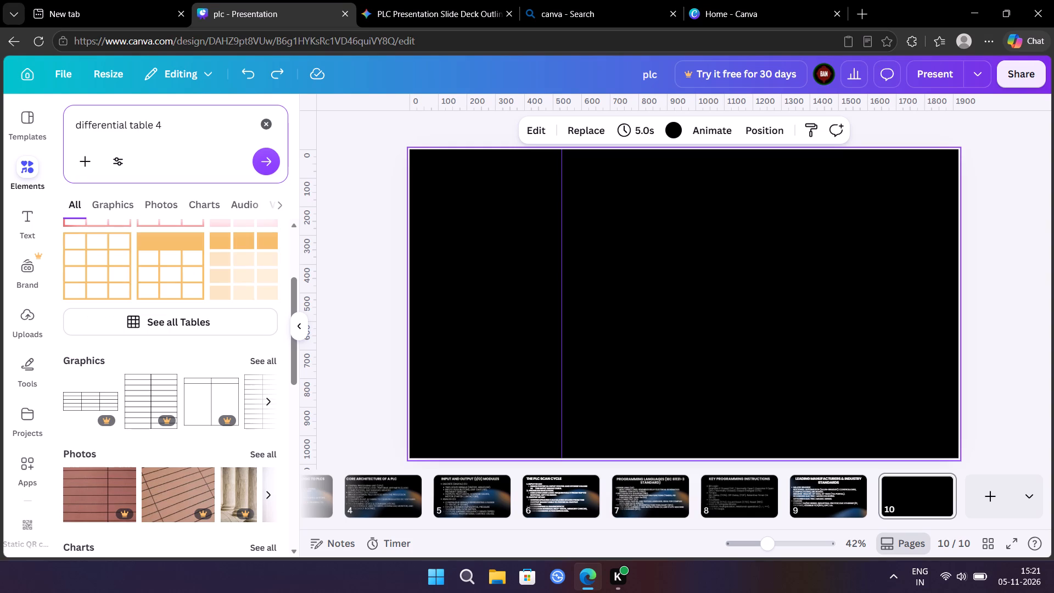
type("by 4")
key("Return")
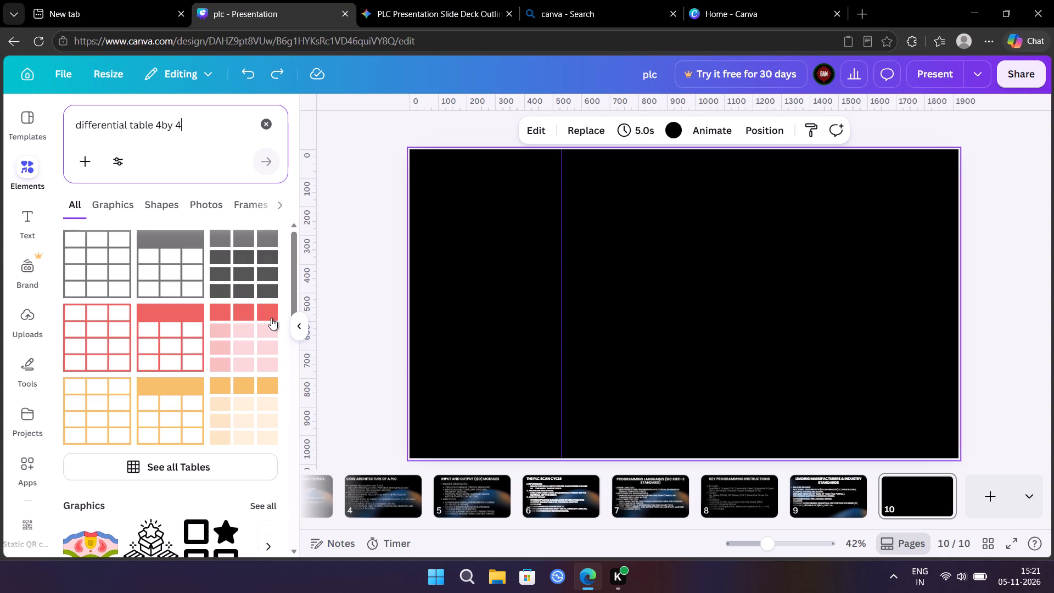
Add three more vertical guides to the blank page 10, placed between its centre and right half.
right_click(657, 309)
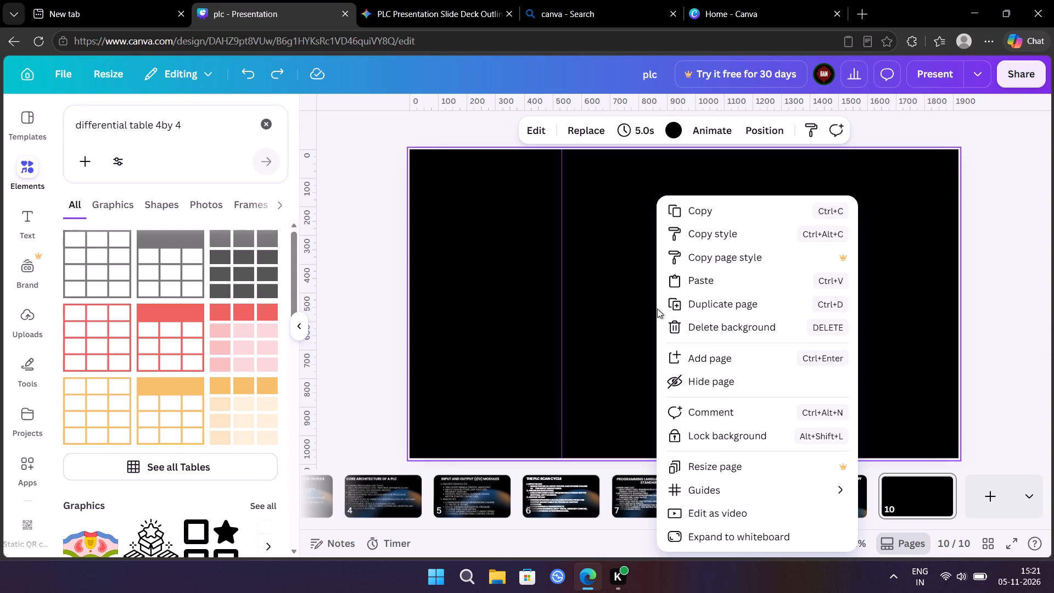
left_click(709, 483)
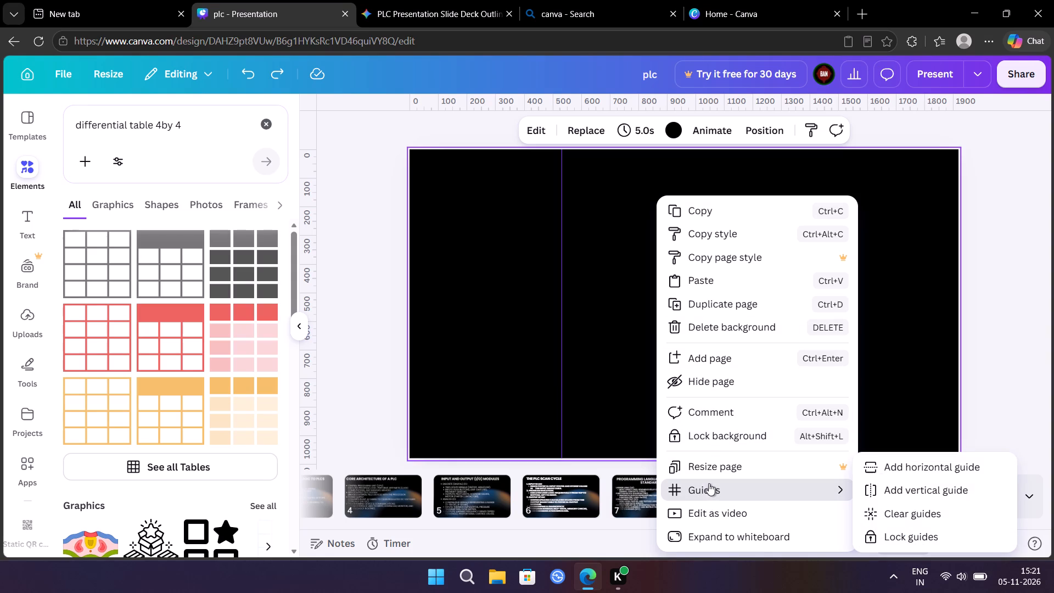
left_click(879, 483)
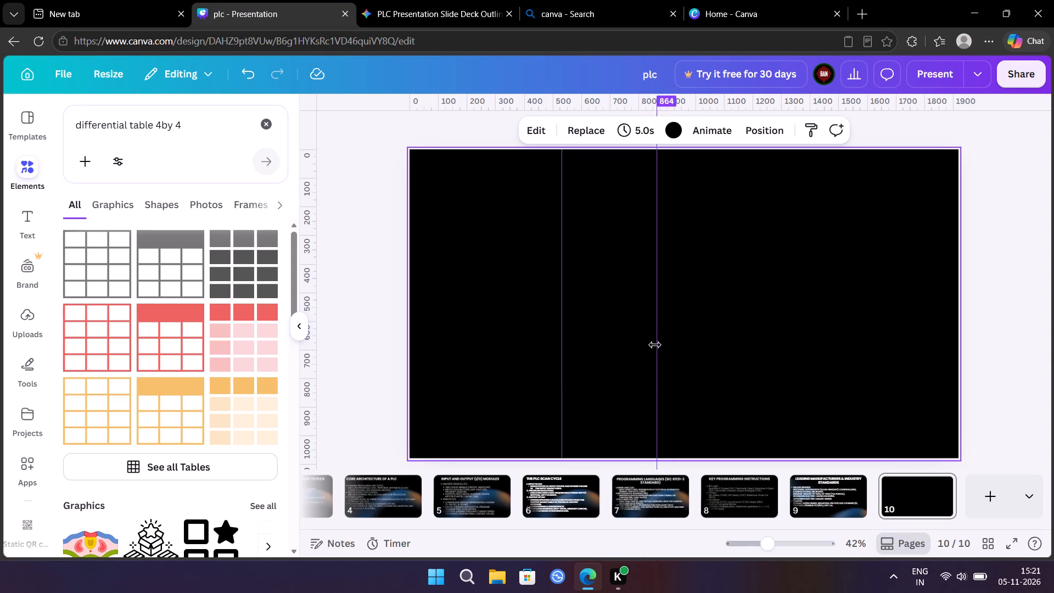
right_click(699, 312)
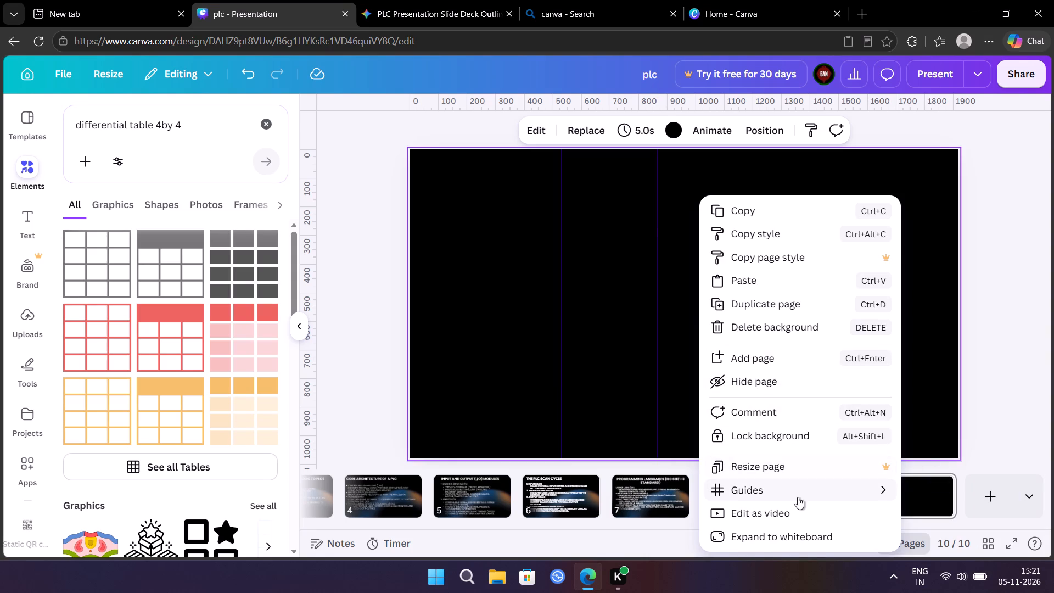
left_click(675, 493)
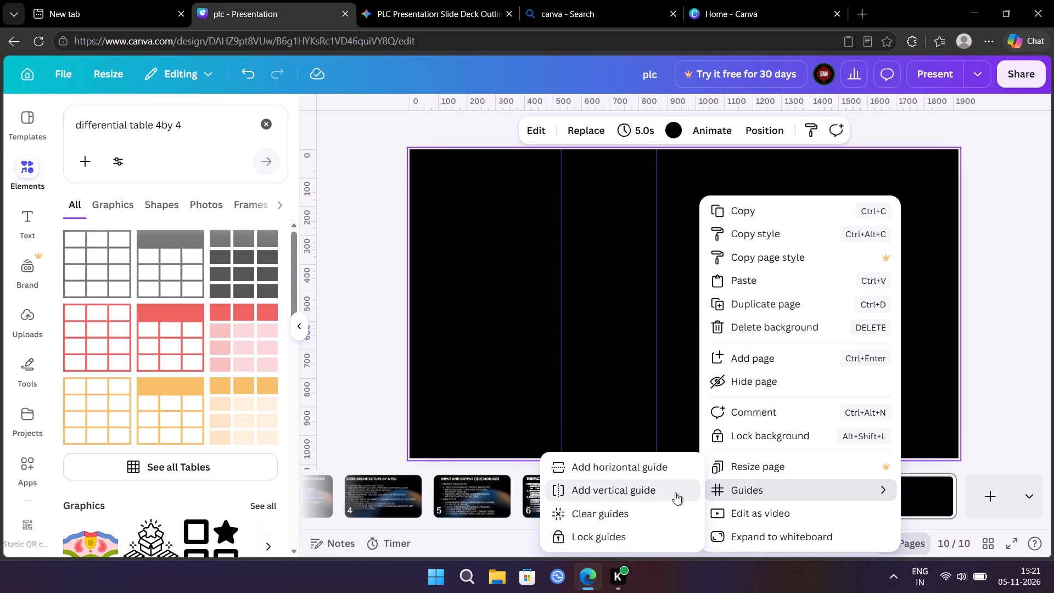
right_click(736, 316)
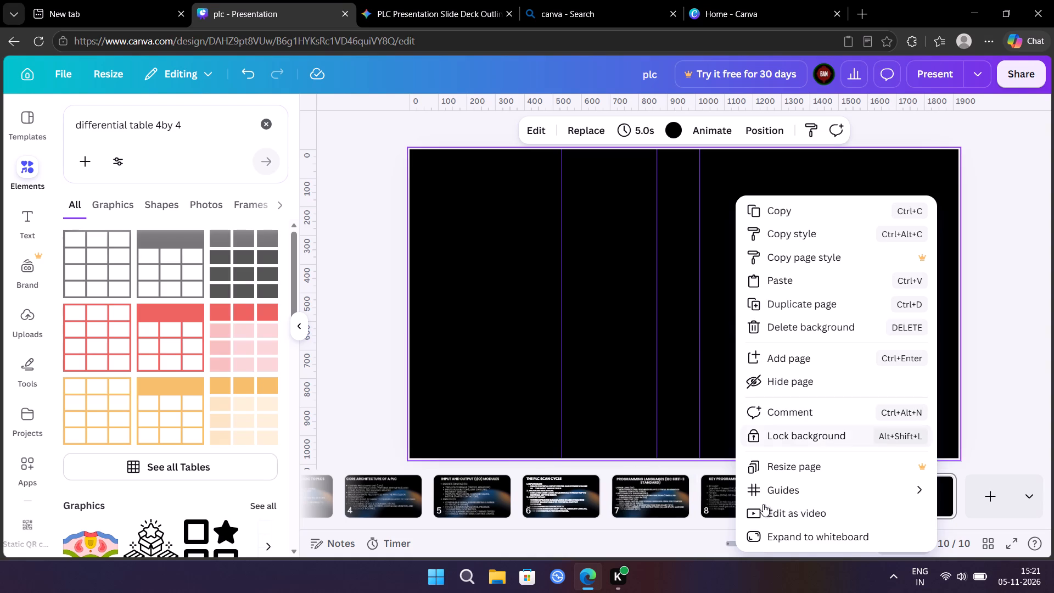
left_click(774, 481)
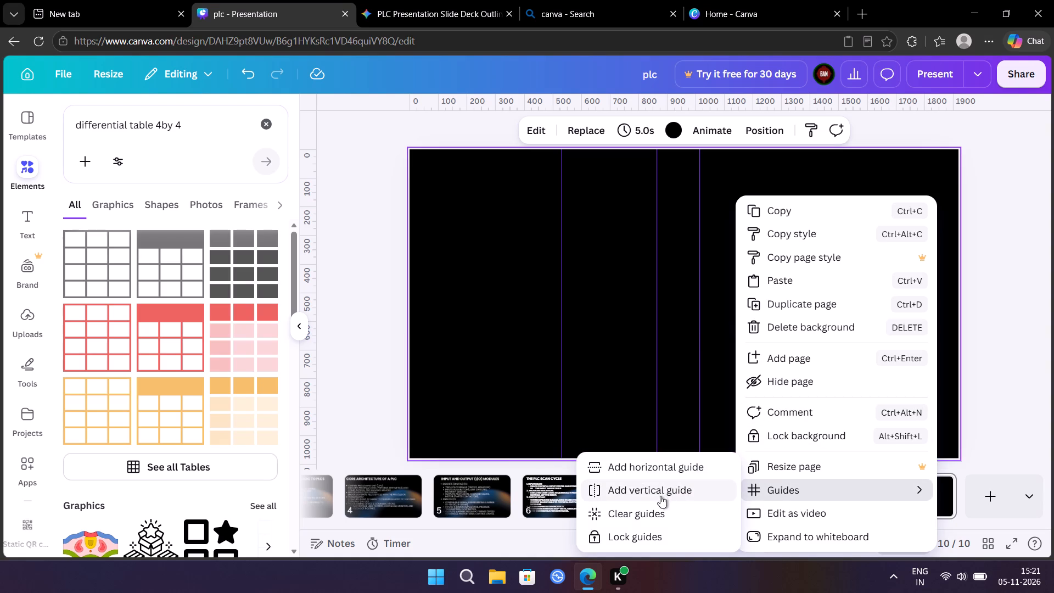
left_click(663, 487)
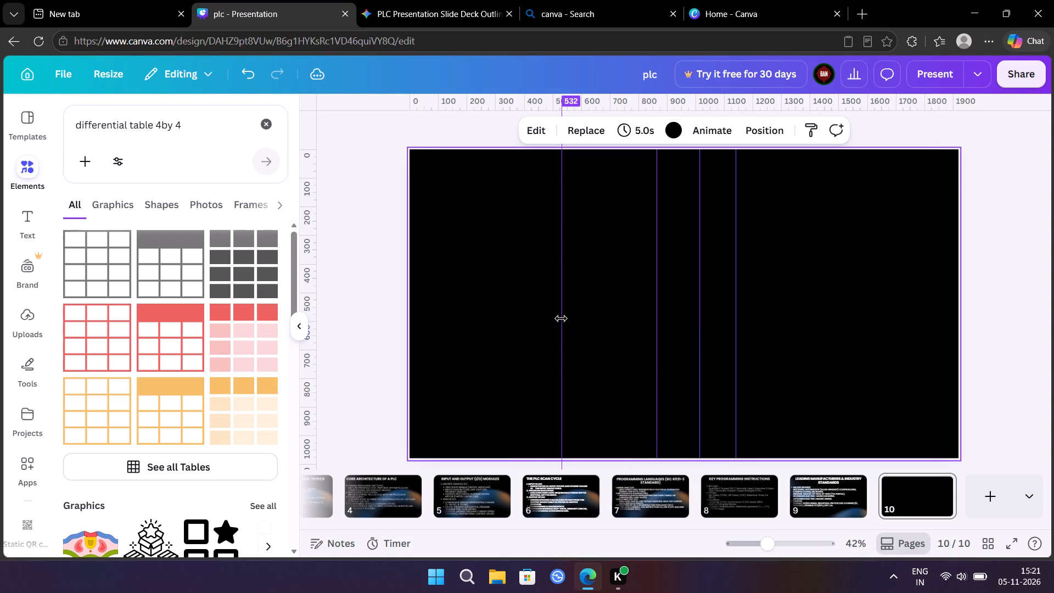
Move the first vertical guide from the page's left edge to 400 and the second to about 802.
left_click_drag(560, 320, 505, 323)
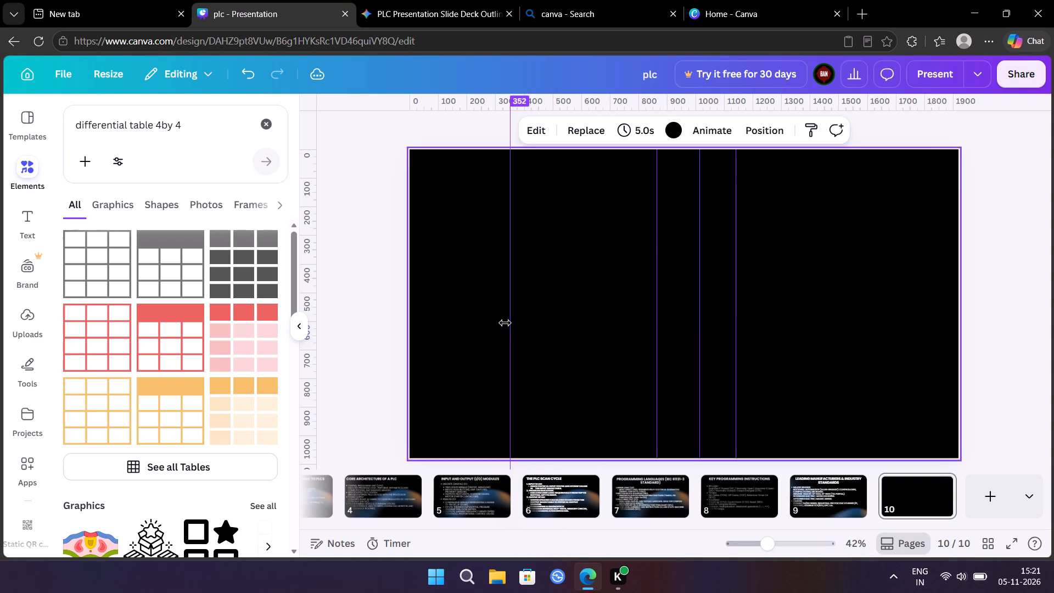
left_click_drag(505, 323, 517, 323)
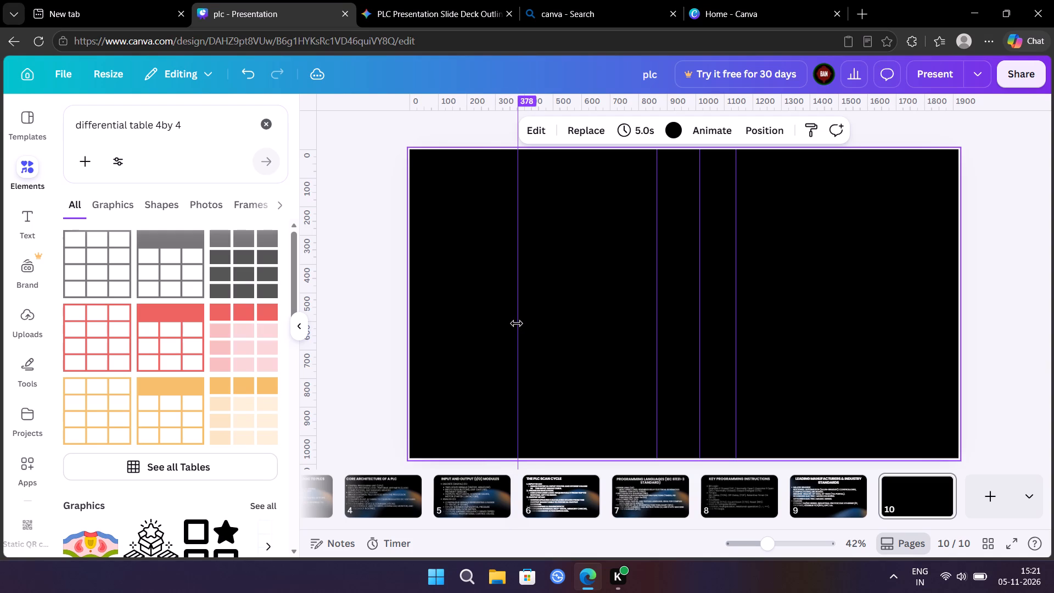
left_click_drag(517, 323, 523, 322)
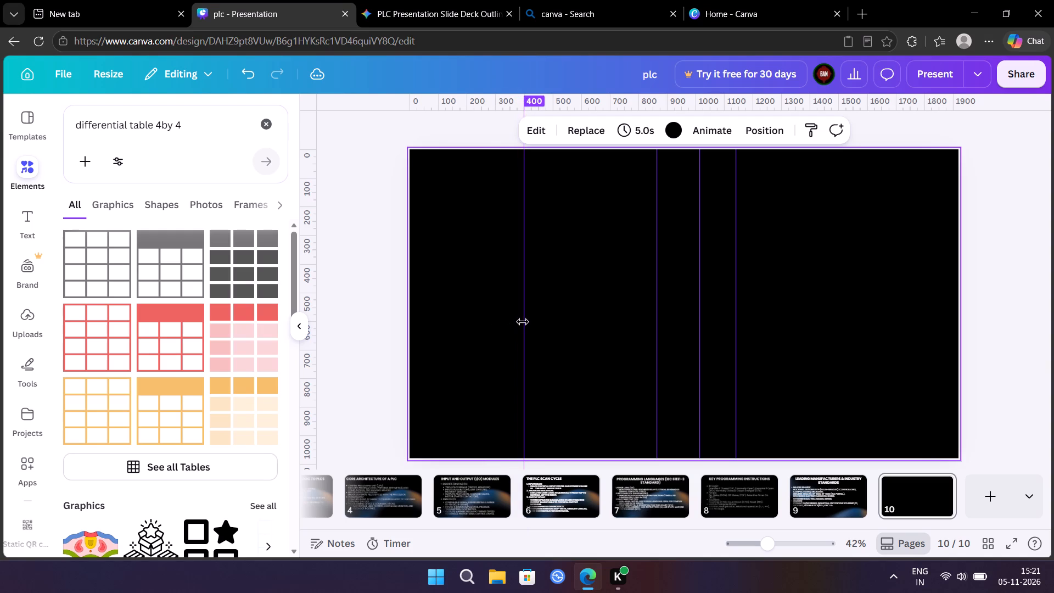
left_click_drag(655, 292, 638, 296)
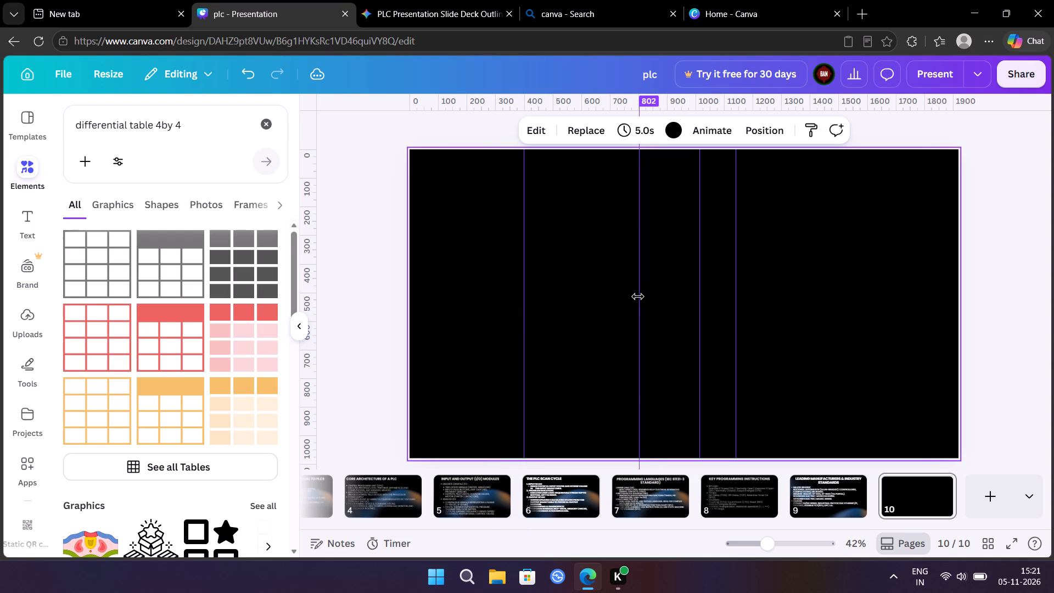
left_click_drag(638, 296, 639, 294)
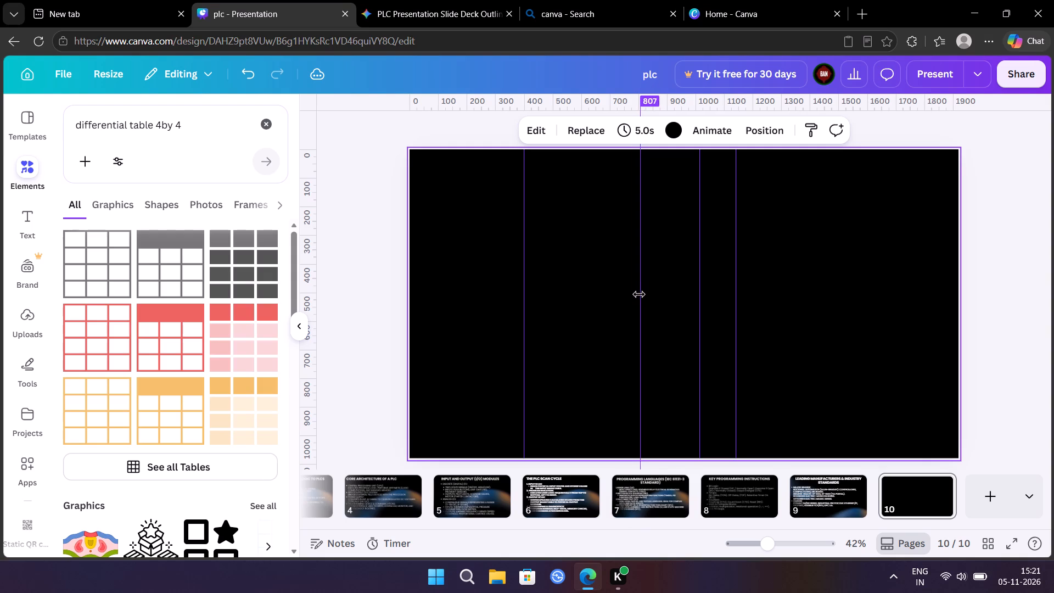
left_click_drag(639, 294, 637, 296)
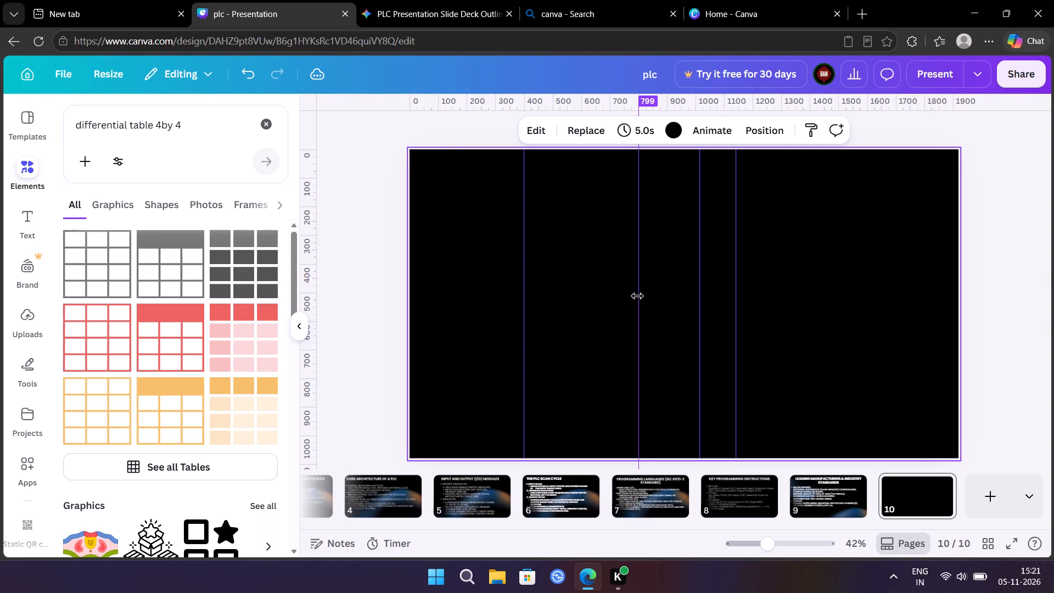
left_click_drag(637, 296, 638, 295)
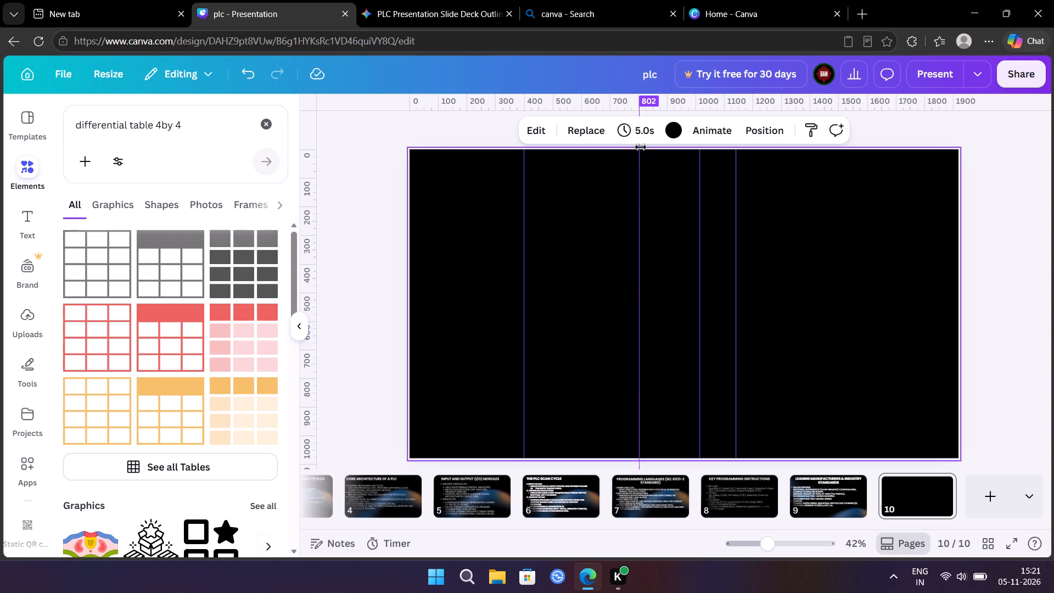
left_click(644, 104)
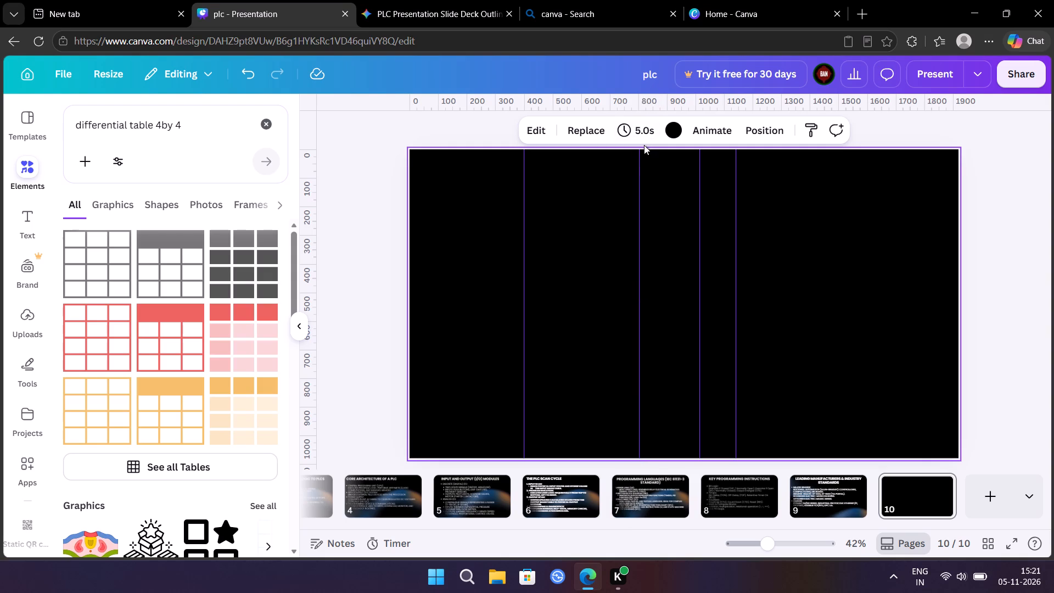
left_click(640, 153)
Move the third vertical guide to about 1200 and the fourth to about 1575 to mark out the table columns.
left_click_drag(698, 155, 773, 144)
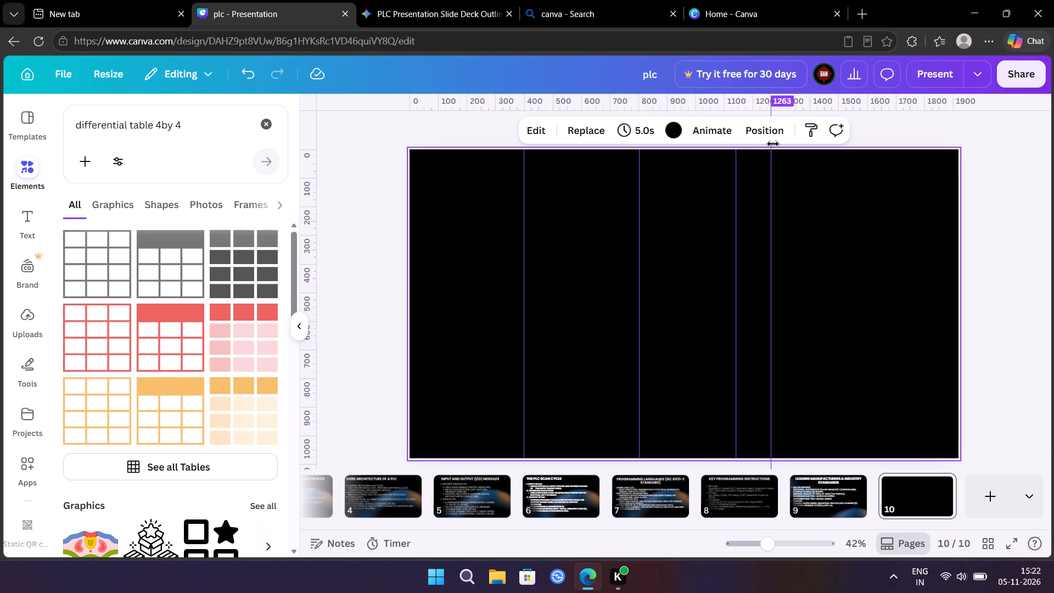
left_click_drag(773, 144, 755, 150)
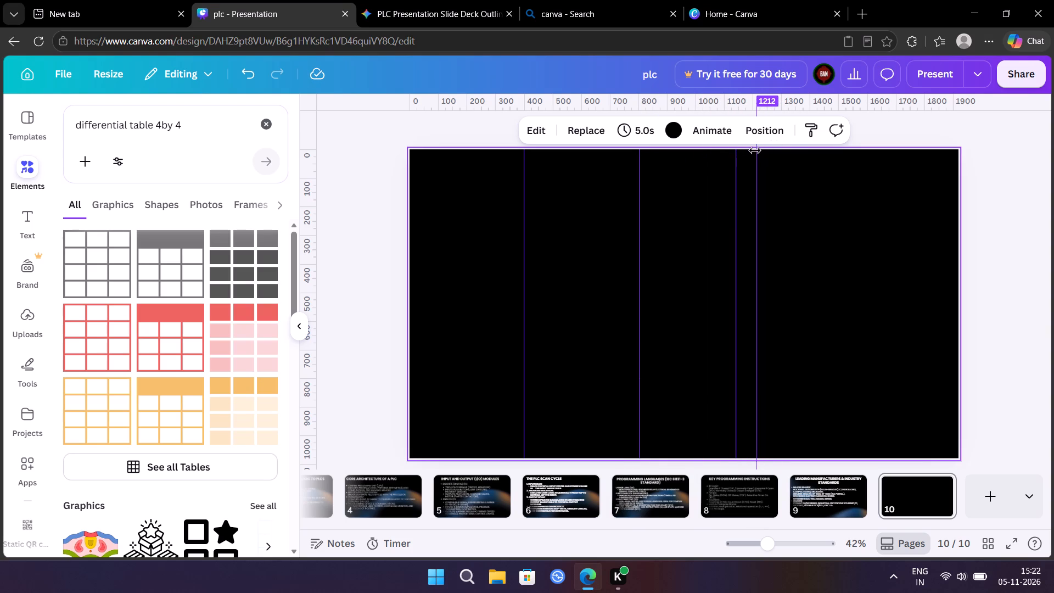
left_click_drag(755, 150, 754, 152)
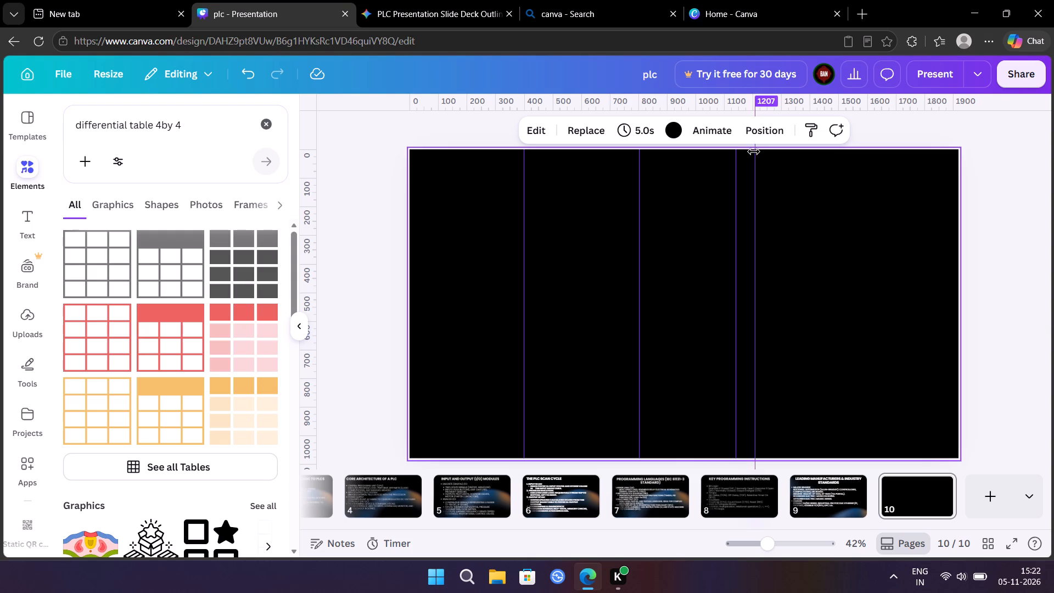
left_click_drag(754, 152, 752, 153)
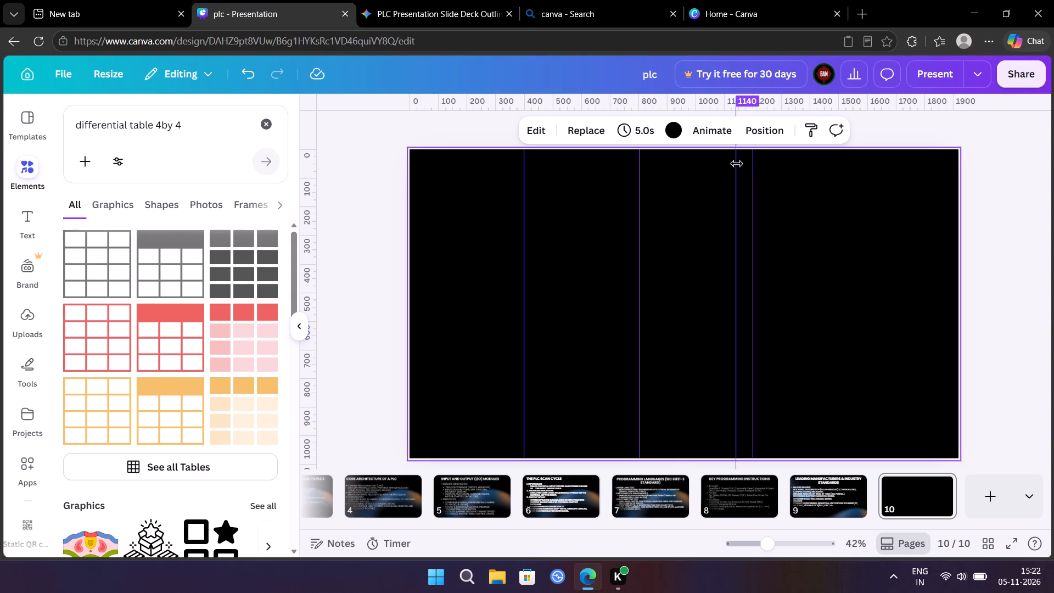
left_click_drag(737, 164, 835, 160)
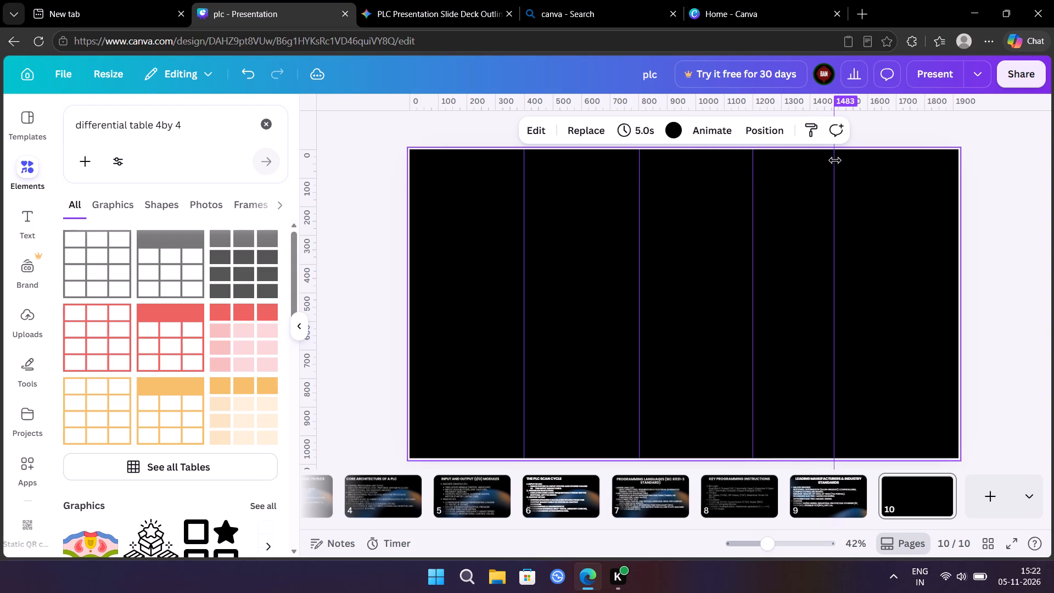
left_click_drag(835, 160, 849, 159)
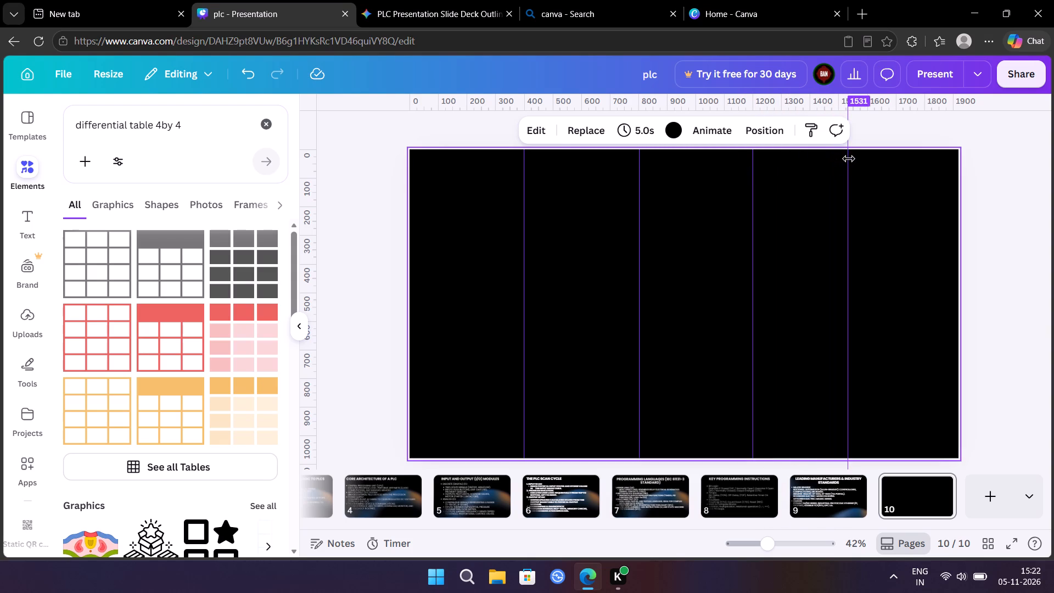
left_click_drag(849, 159, 859, 159)
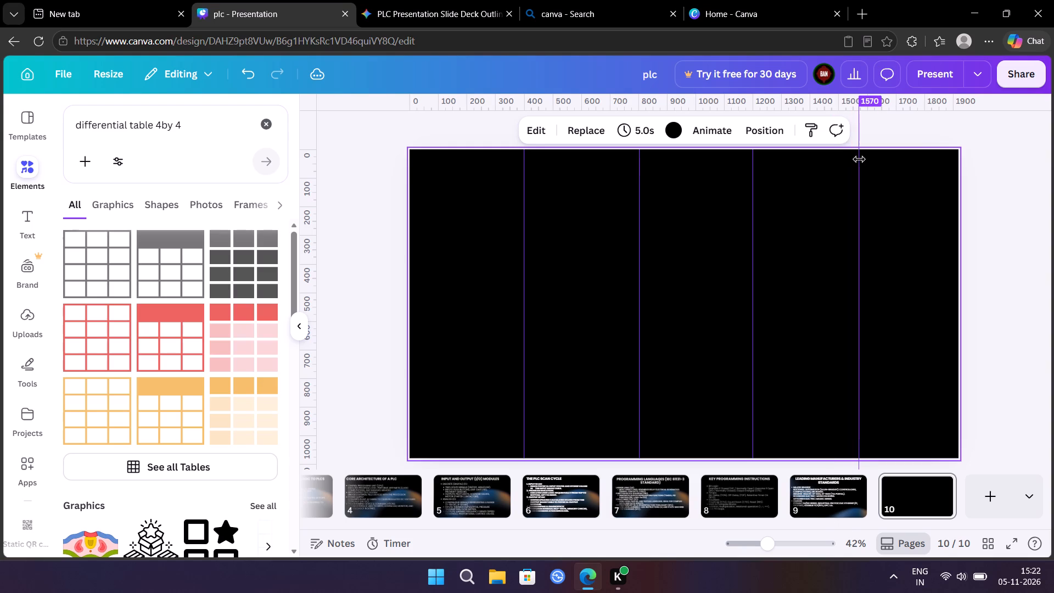
left_click_drag(859, 159, 864, 159)
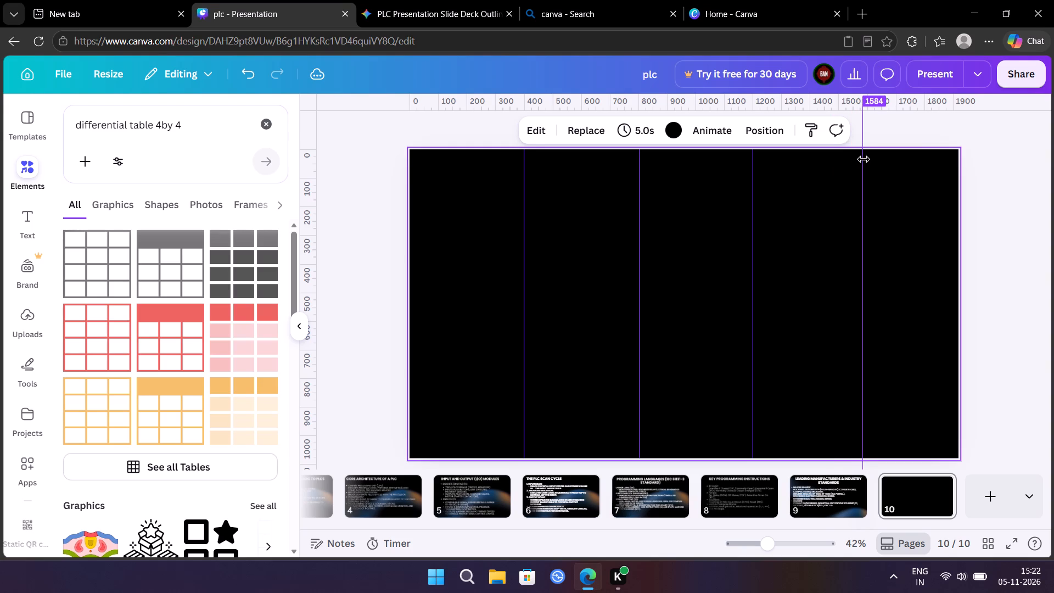
left_click_drag(864, 159, 861, 161)
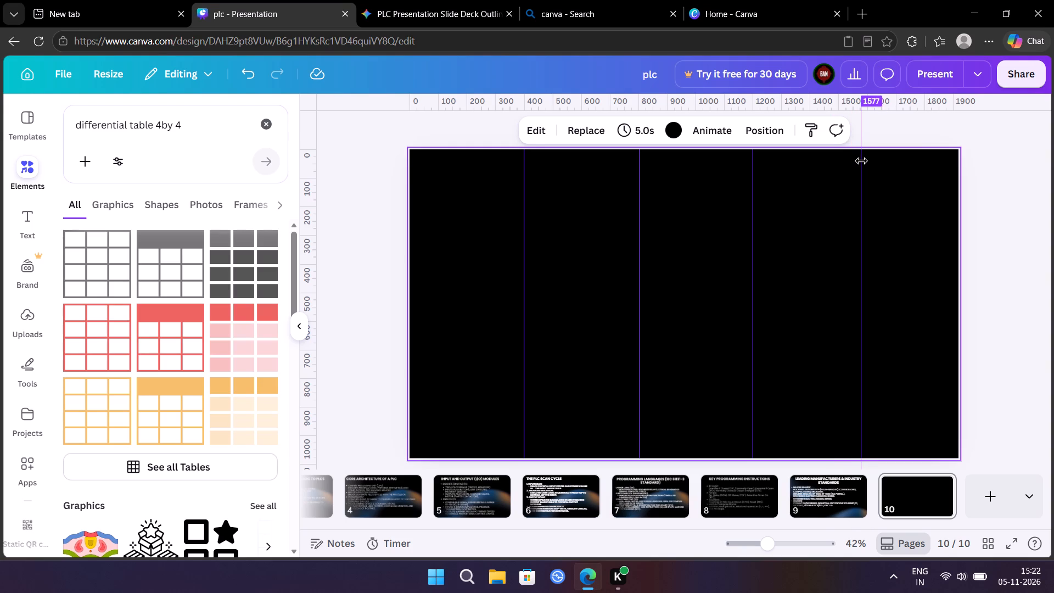
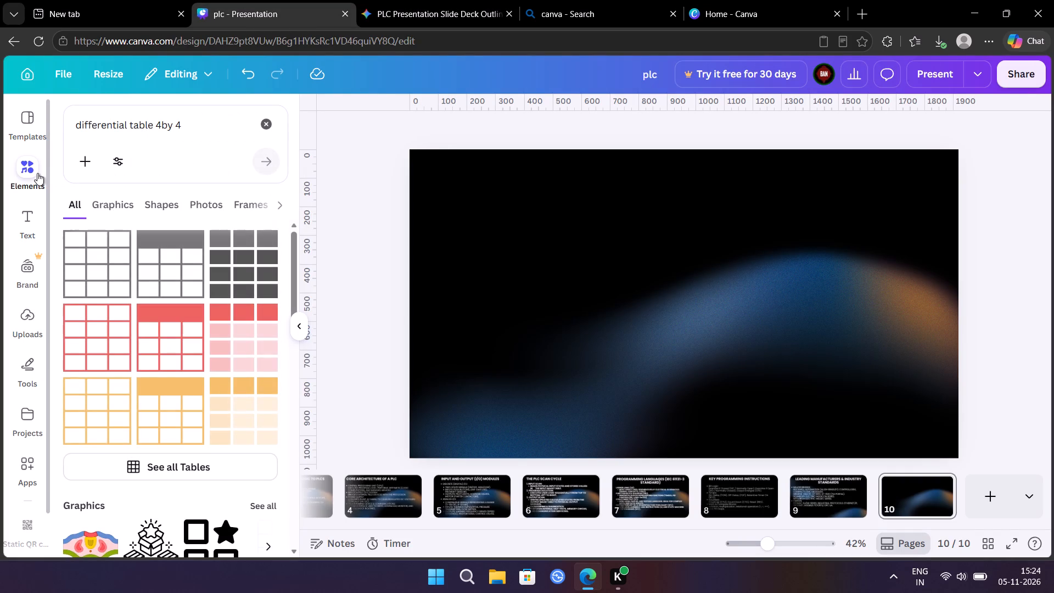
Upload the saved Gemini table screenshot from Downloads and place it on page 10.
left_click(30, 314)
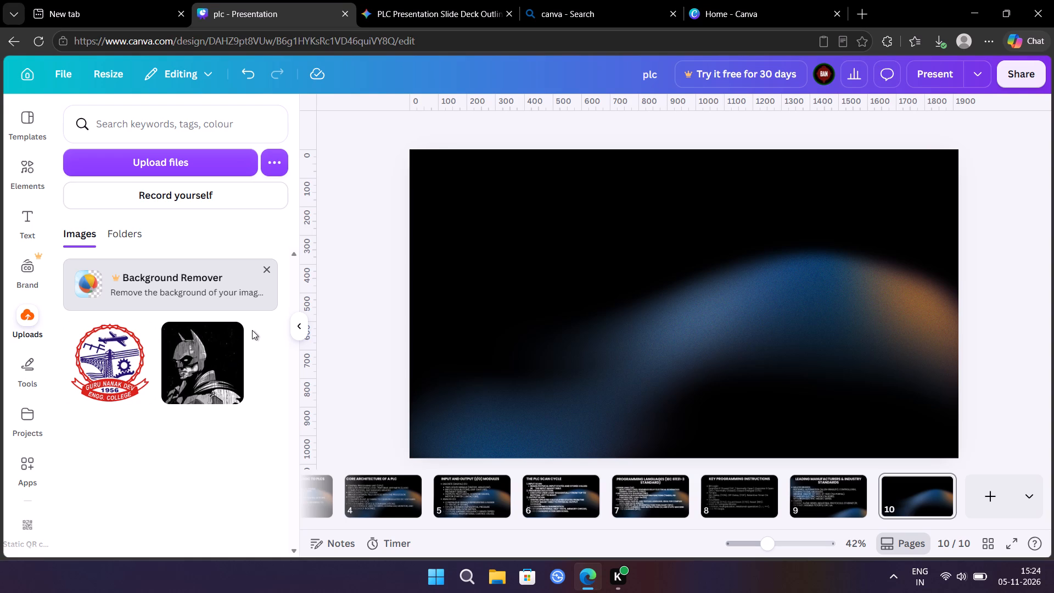
left_click(221, 165)
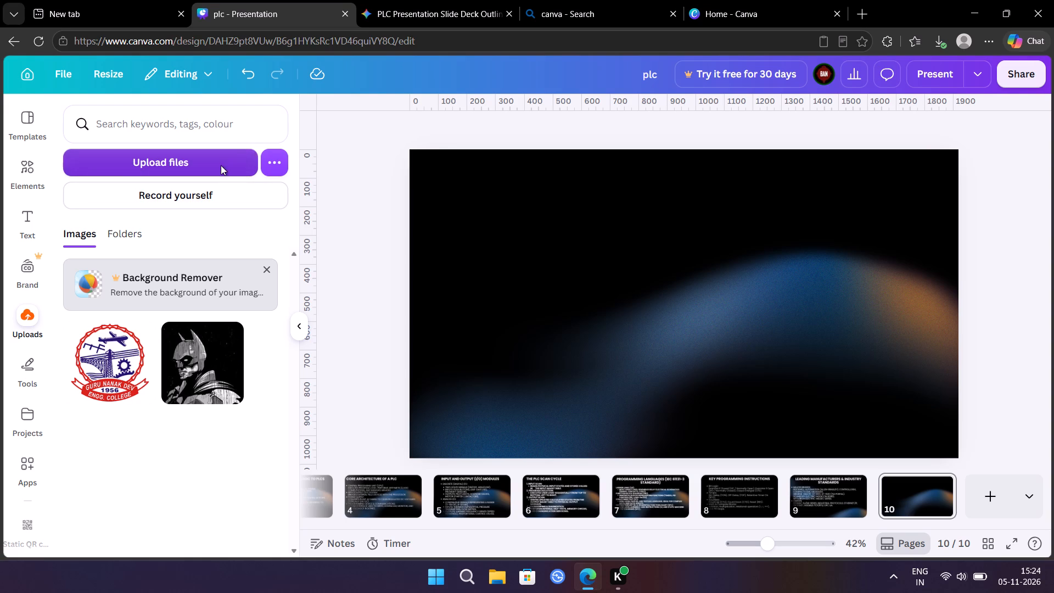
left_click(203, 116)
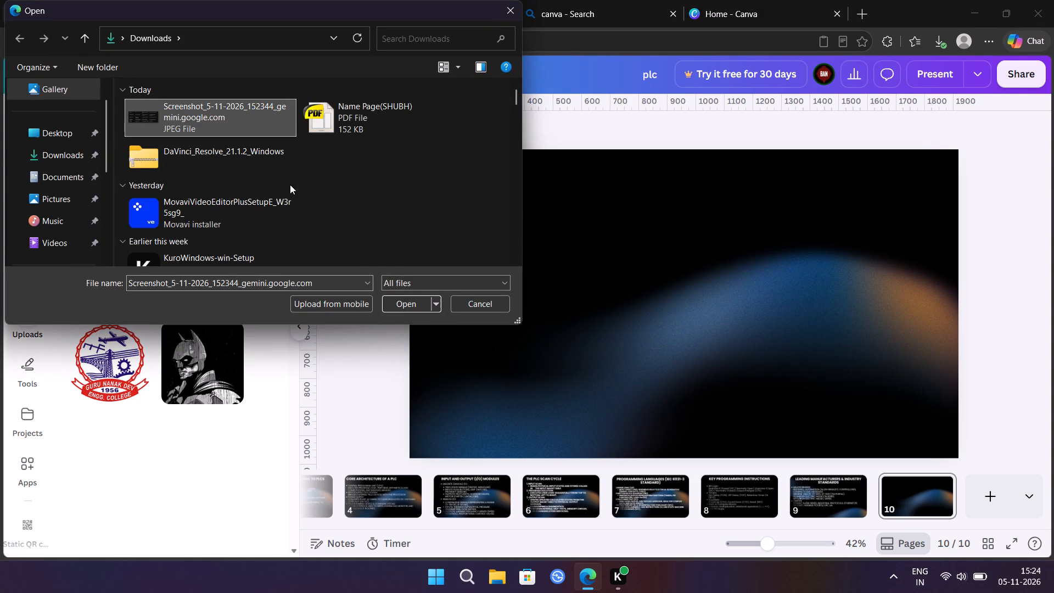
left_click(396, 298)
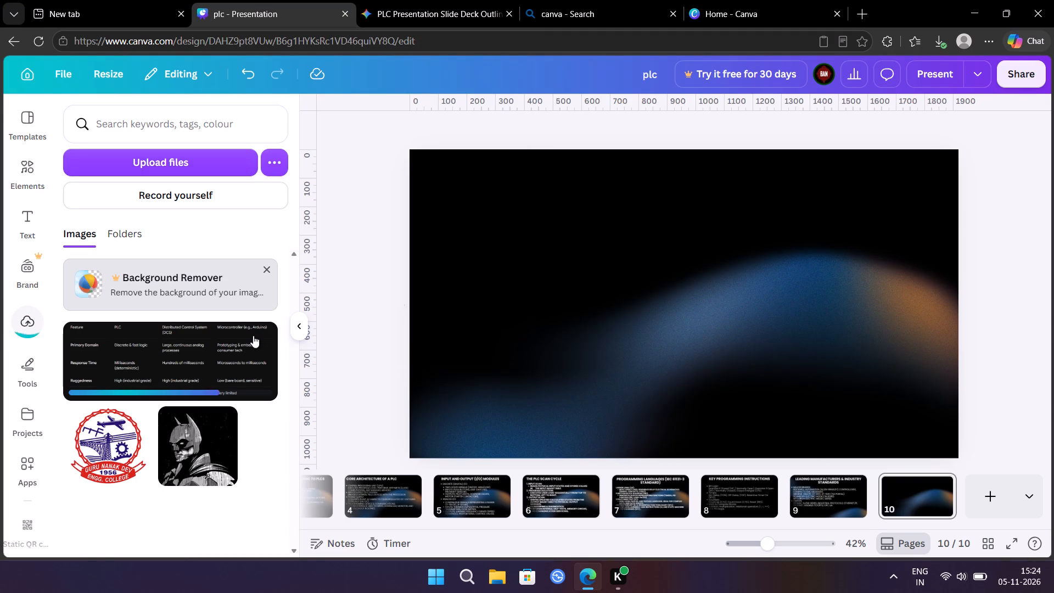
left_click(189, 360)
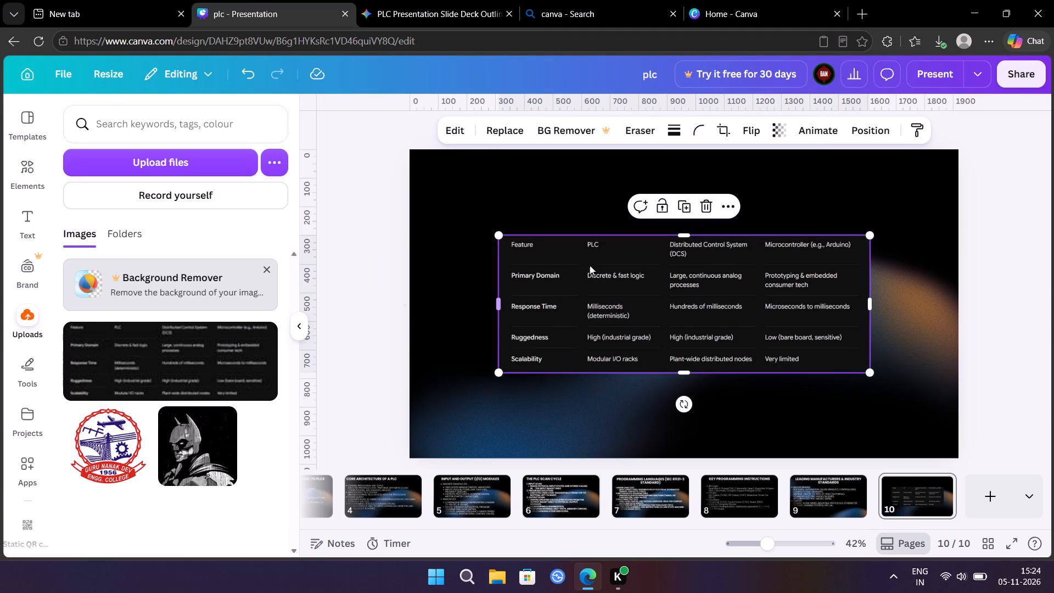
Crop the table image slightly from its top edge to about 1,298 by 467.
left_click_drag(686, 234, 686, 195)
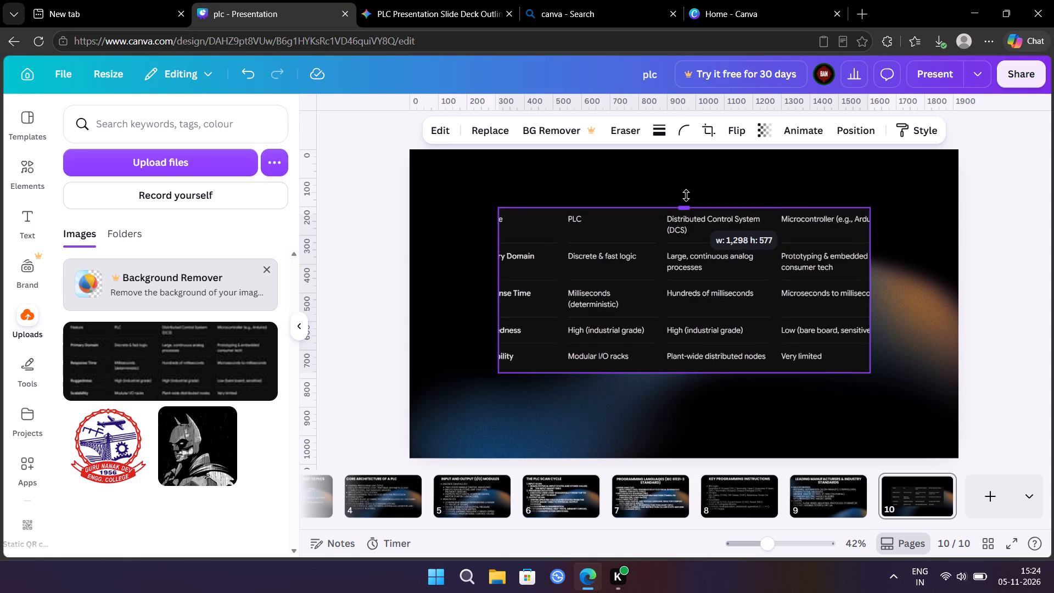
left_click_drag(686, 195, 678, 237)
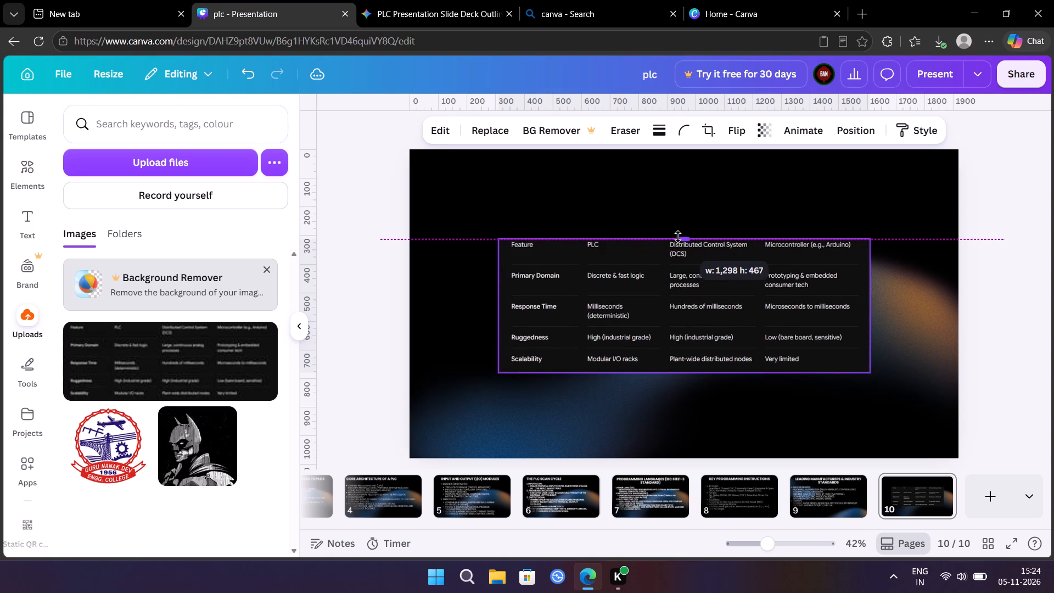
left_click_drag(678, 237, 679, 236)
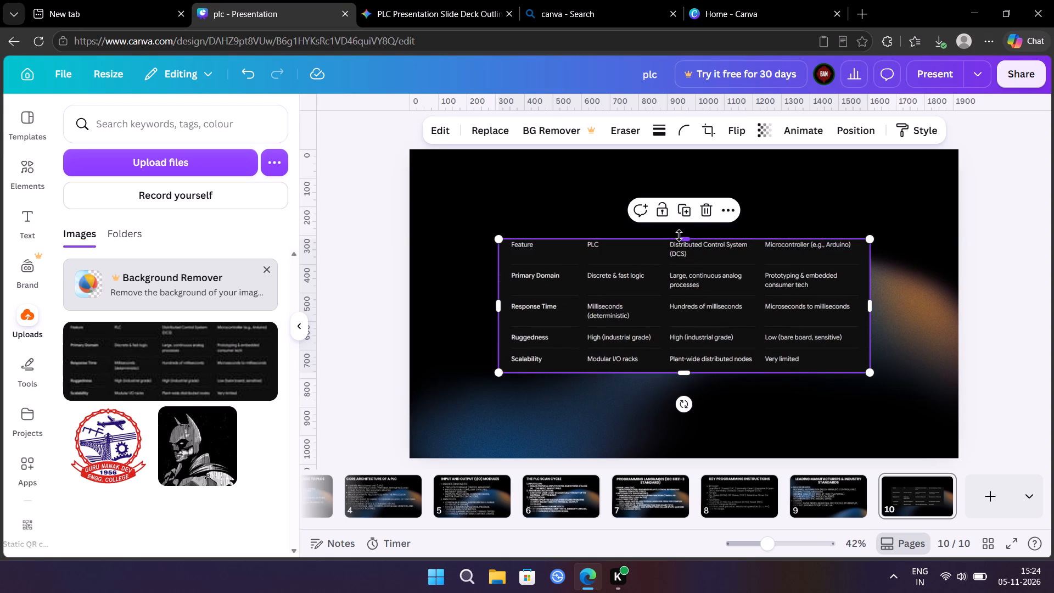
Split the table image on page 10 into editable layers with Magic Layers.
left_click(584, 257)
left_click(584, 257)
left_click(451, 141)
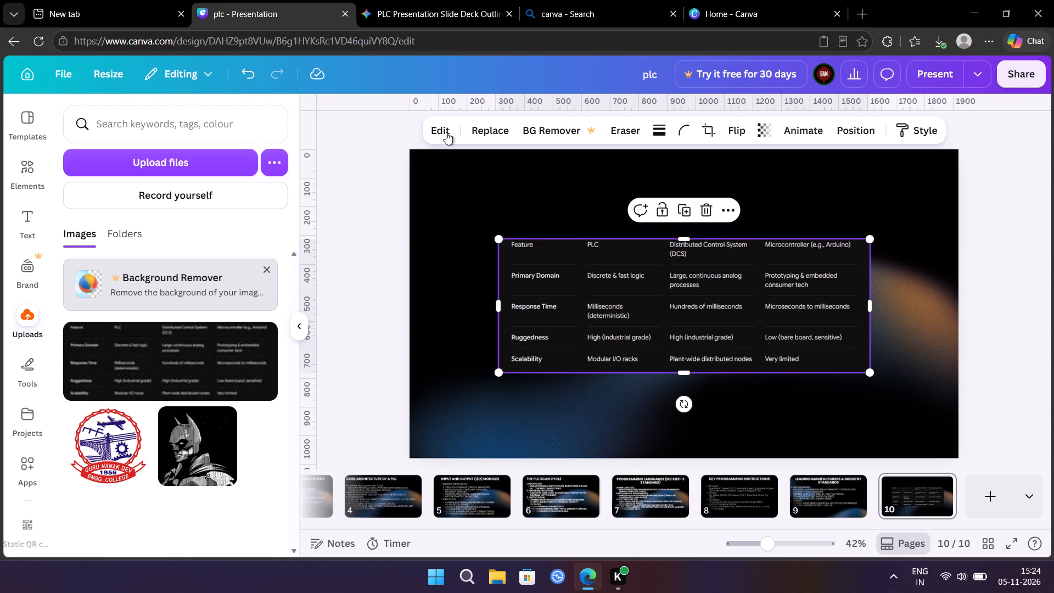
left_click(444, 130)
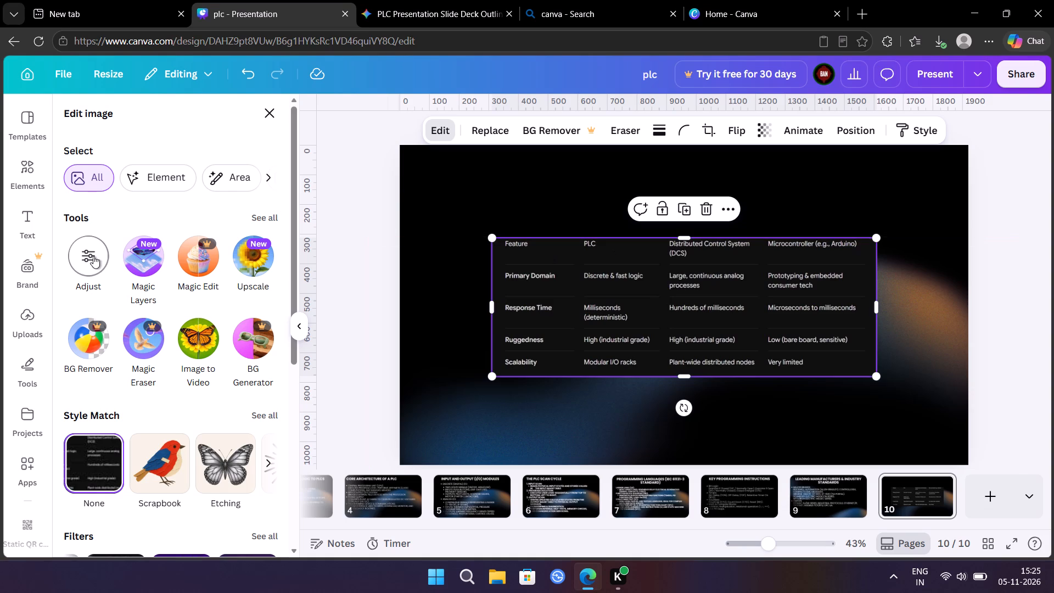
left_click(141, 251)
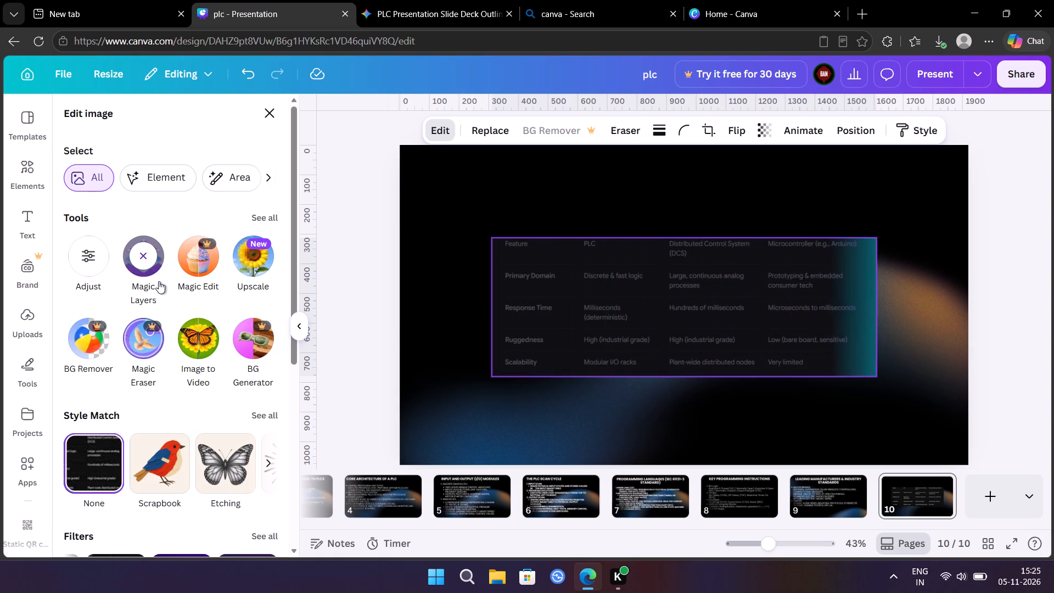
left_click(135, 247)
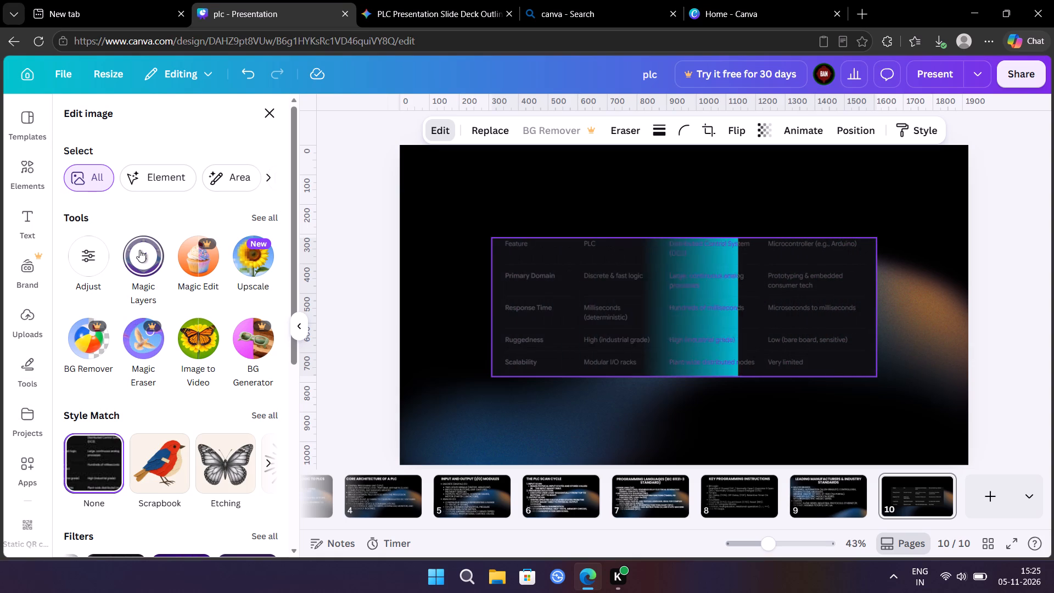
left_click(139, 250)
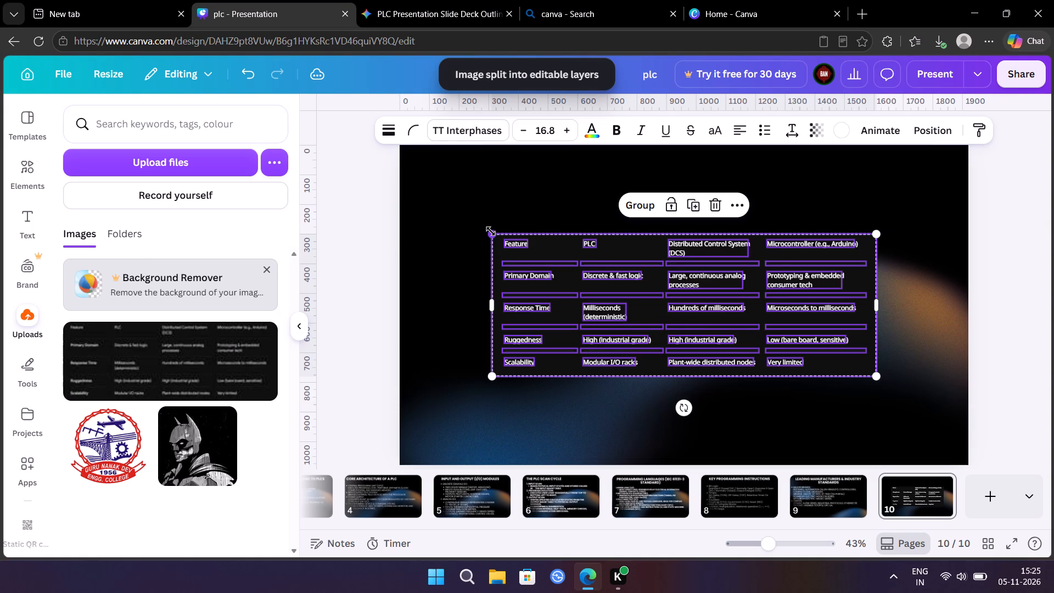
Enlarge all the table layers together to about 1,837 wide, nearly spanning the page's width.
left_click_drag(492, 231, 430, 175)
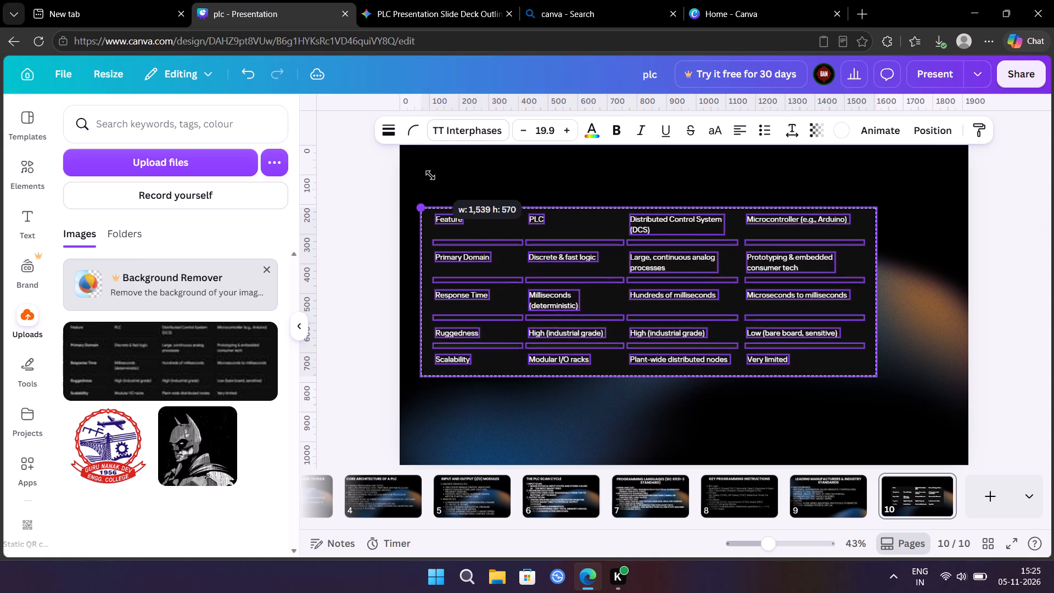
left_click_drag(430, 175, 421, 176)
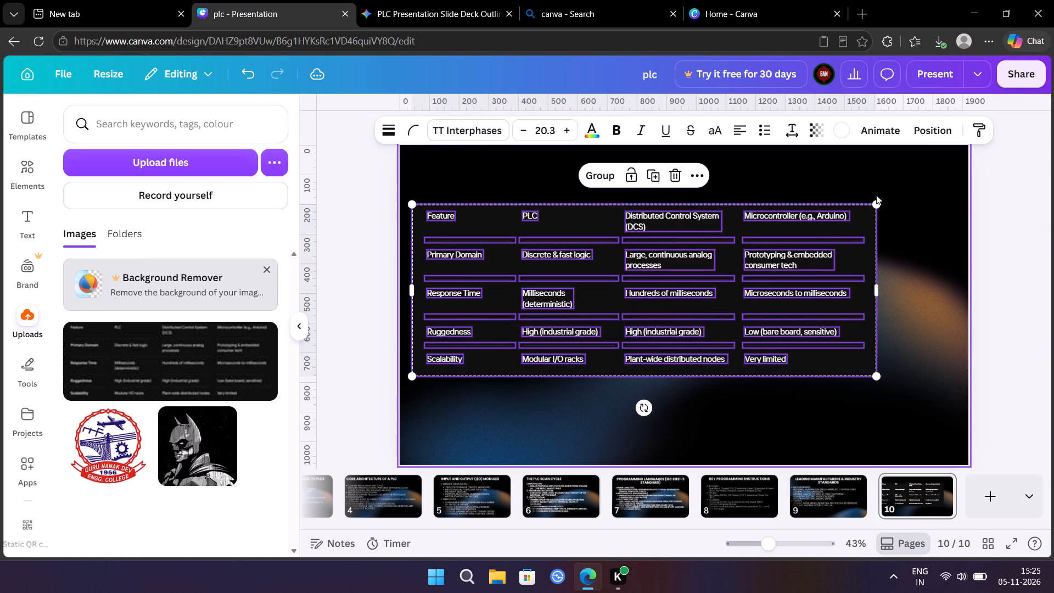
left_click_drag(873, 203, 921, 161)
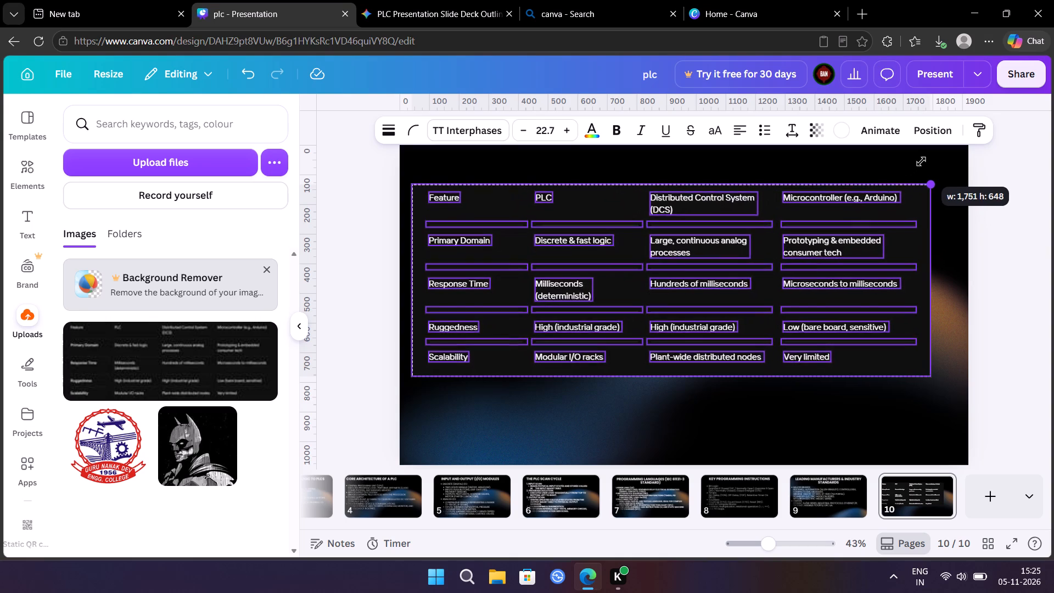
left_click_drag(921, 161, 944, 159)
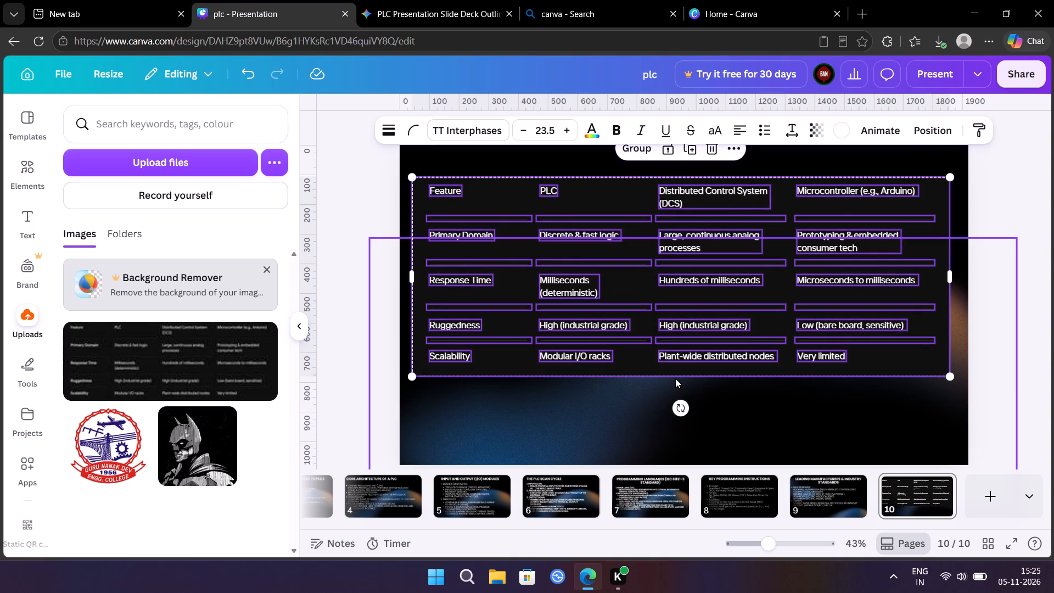
left_click_drag(955, 378, 957, 382)
left_click_drag(957, 382, 951, 406)
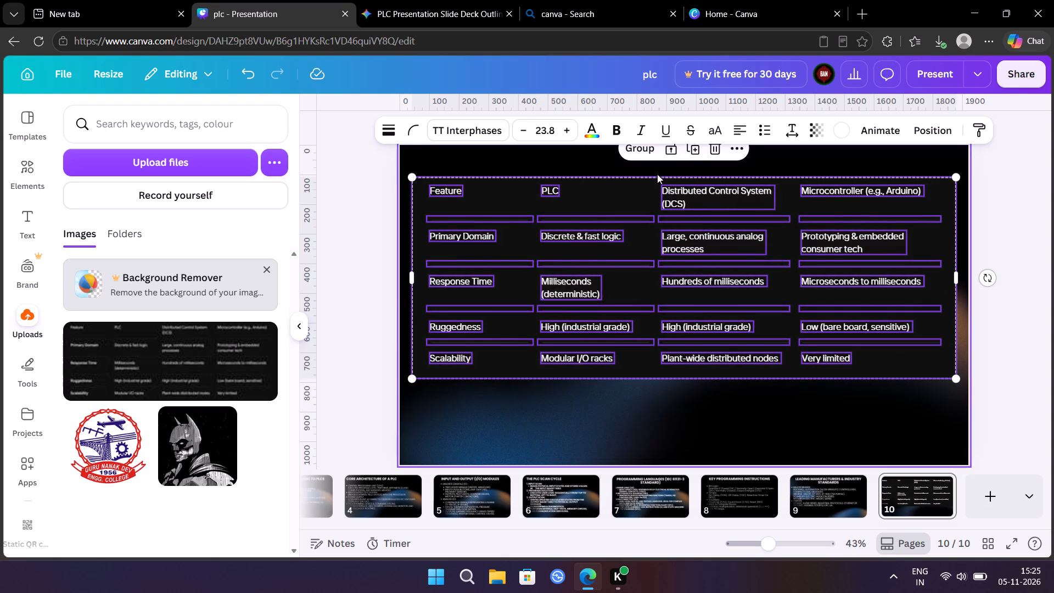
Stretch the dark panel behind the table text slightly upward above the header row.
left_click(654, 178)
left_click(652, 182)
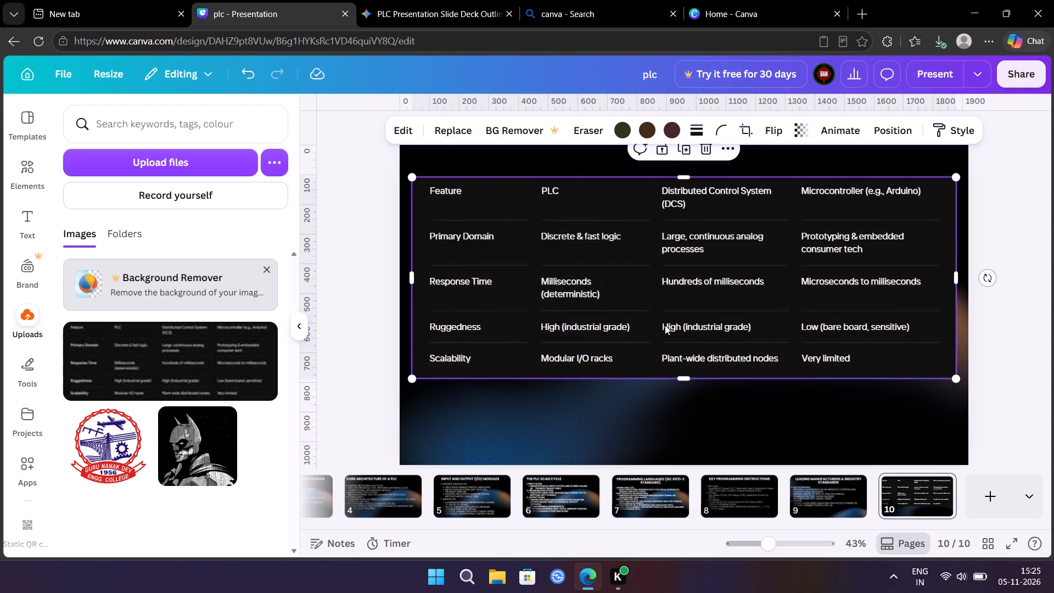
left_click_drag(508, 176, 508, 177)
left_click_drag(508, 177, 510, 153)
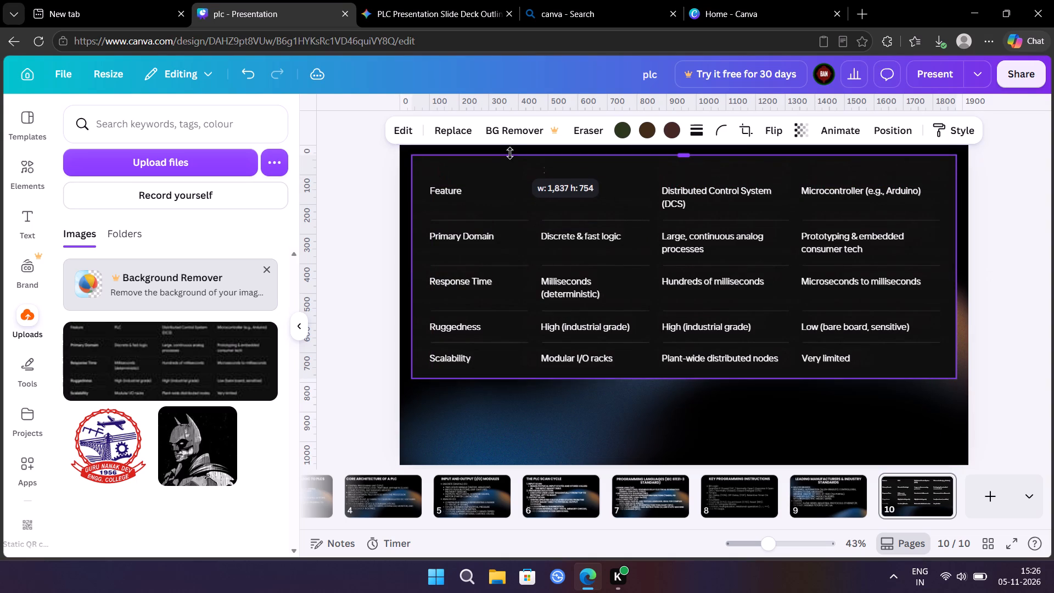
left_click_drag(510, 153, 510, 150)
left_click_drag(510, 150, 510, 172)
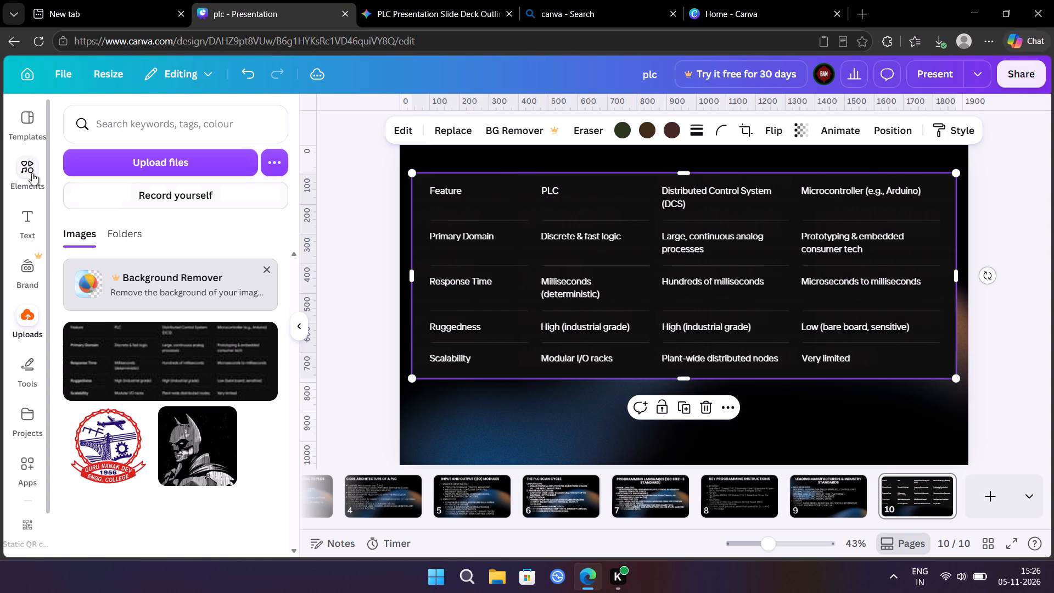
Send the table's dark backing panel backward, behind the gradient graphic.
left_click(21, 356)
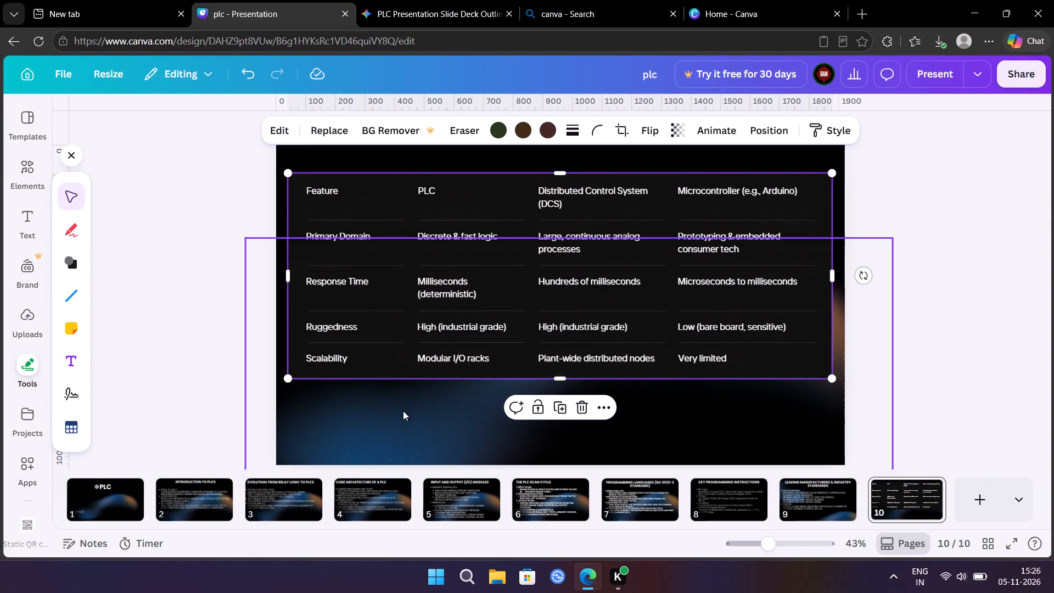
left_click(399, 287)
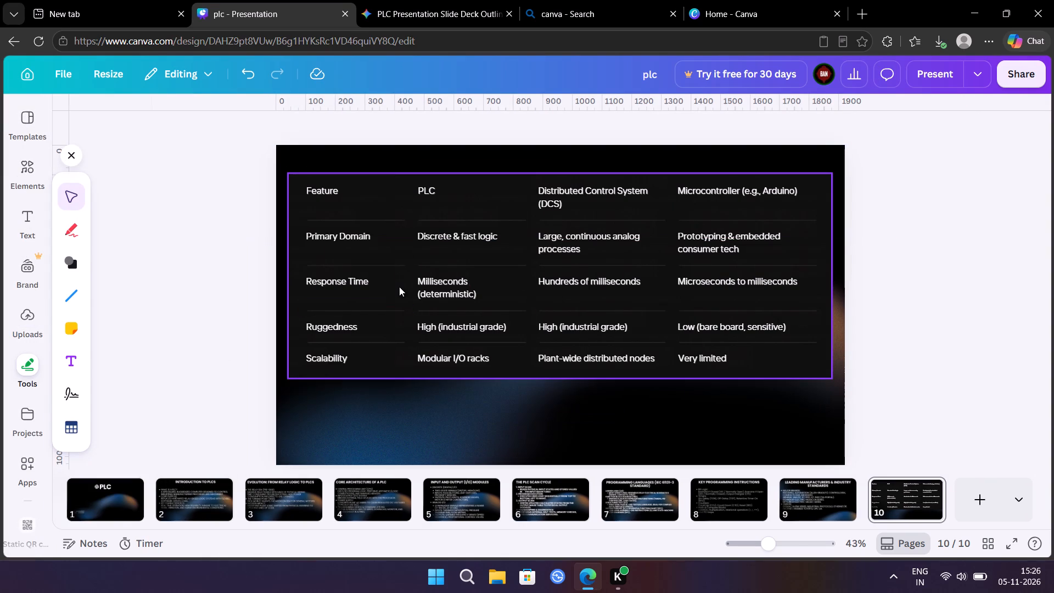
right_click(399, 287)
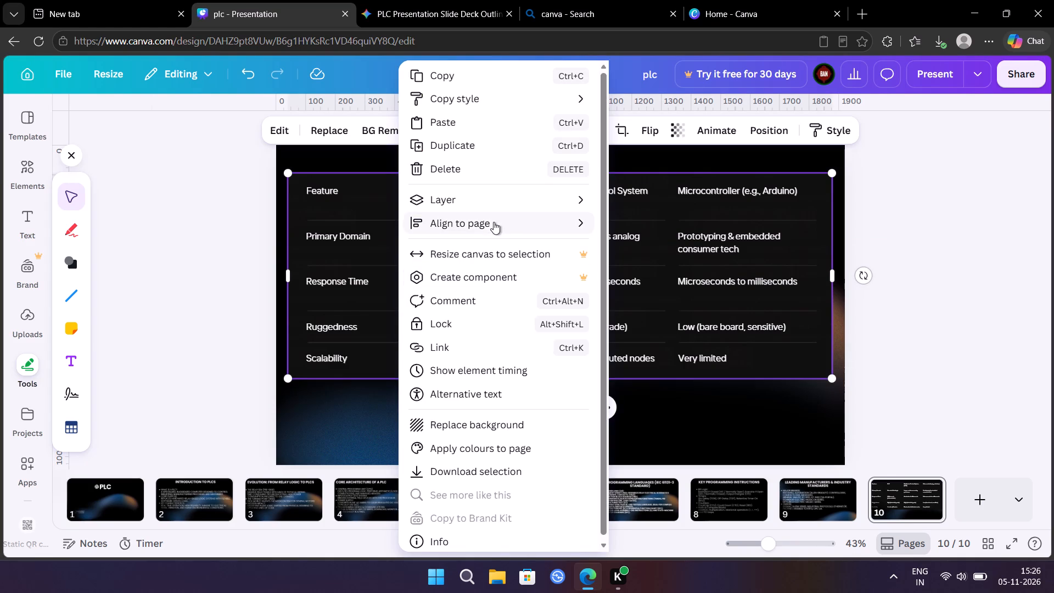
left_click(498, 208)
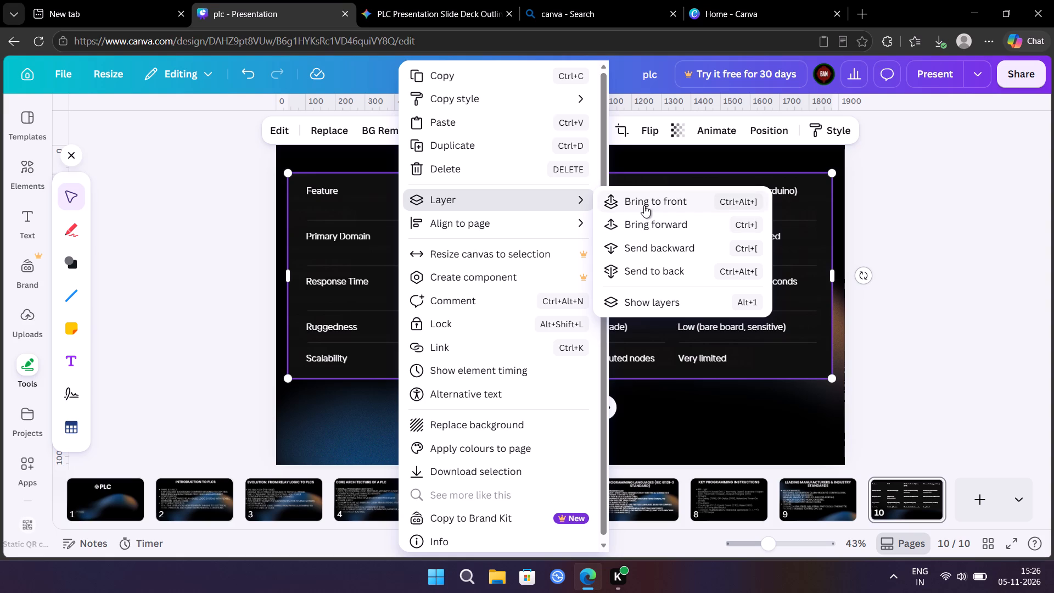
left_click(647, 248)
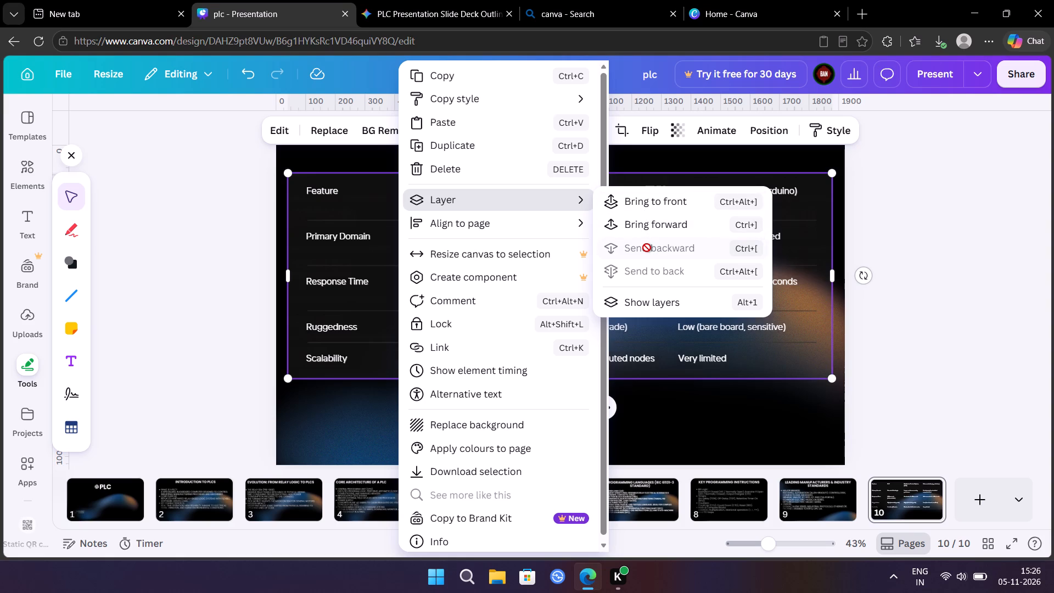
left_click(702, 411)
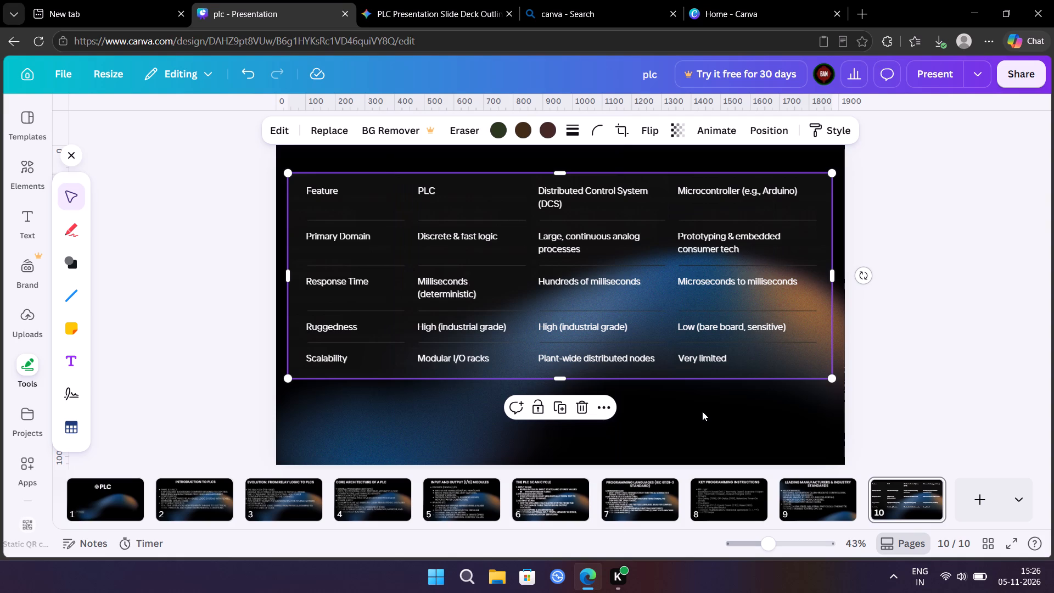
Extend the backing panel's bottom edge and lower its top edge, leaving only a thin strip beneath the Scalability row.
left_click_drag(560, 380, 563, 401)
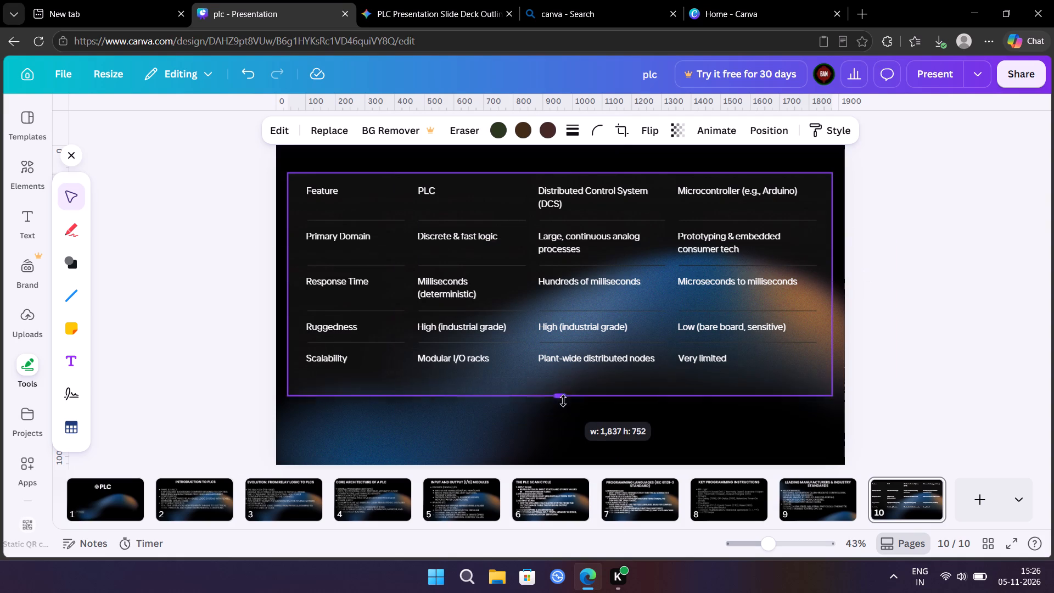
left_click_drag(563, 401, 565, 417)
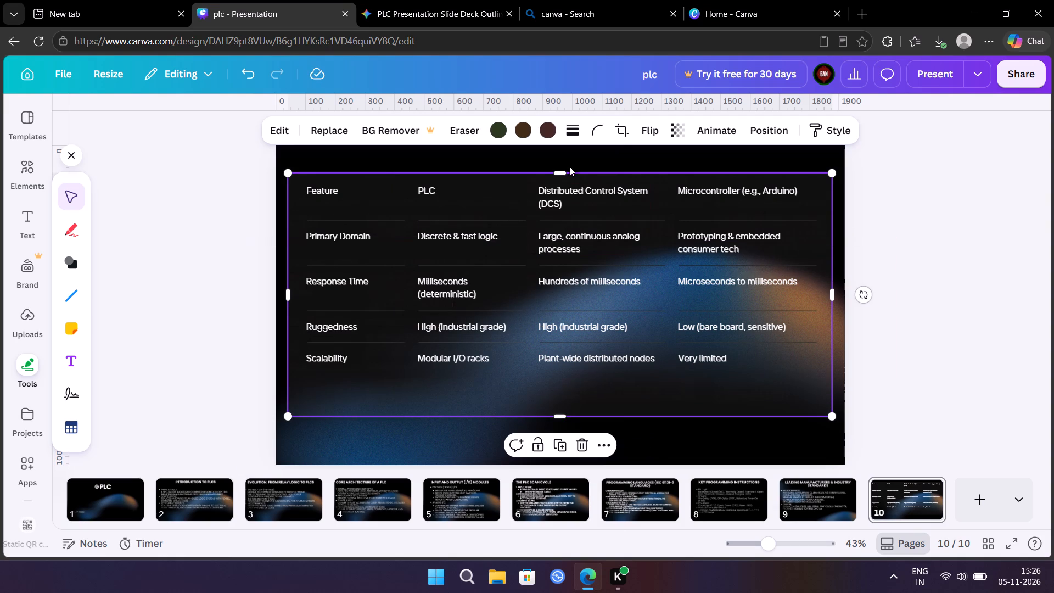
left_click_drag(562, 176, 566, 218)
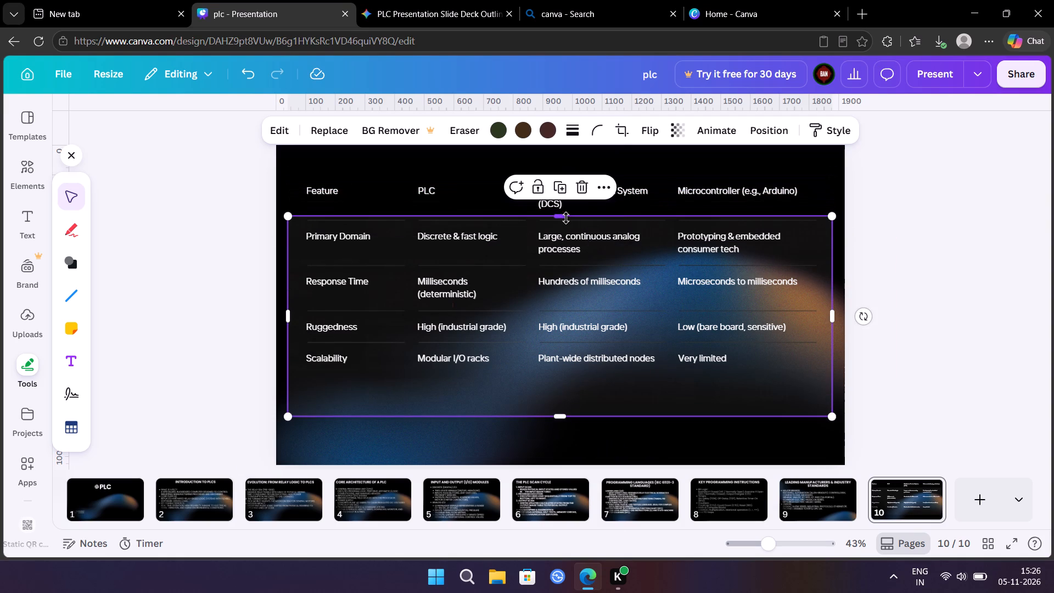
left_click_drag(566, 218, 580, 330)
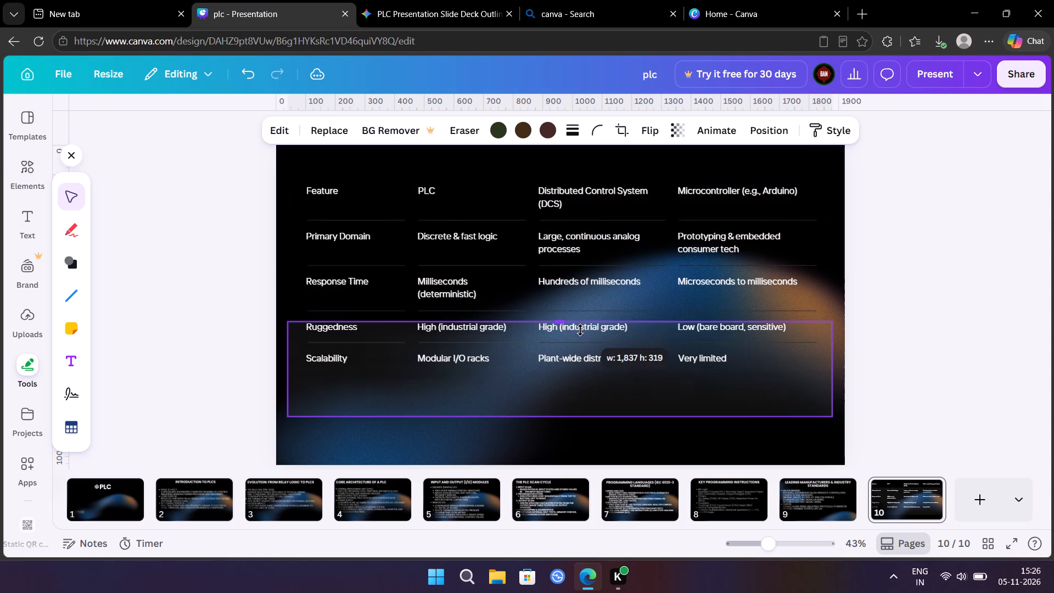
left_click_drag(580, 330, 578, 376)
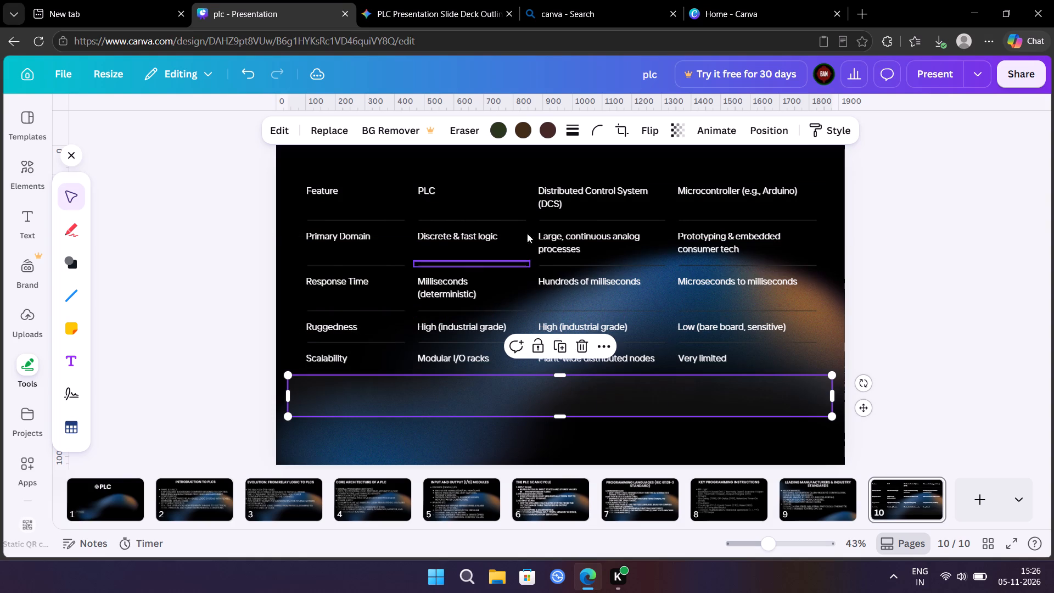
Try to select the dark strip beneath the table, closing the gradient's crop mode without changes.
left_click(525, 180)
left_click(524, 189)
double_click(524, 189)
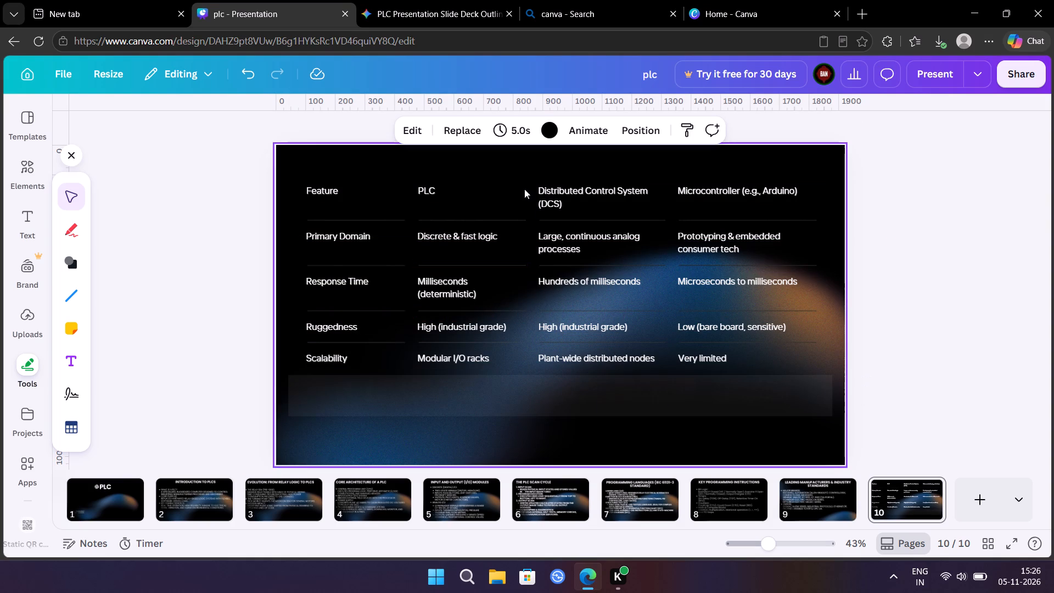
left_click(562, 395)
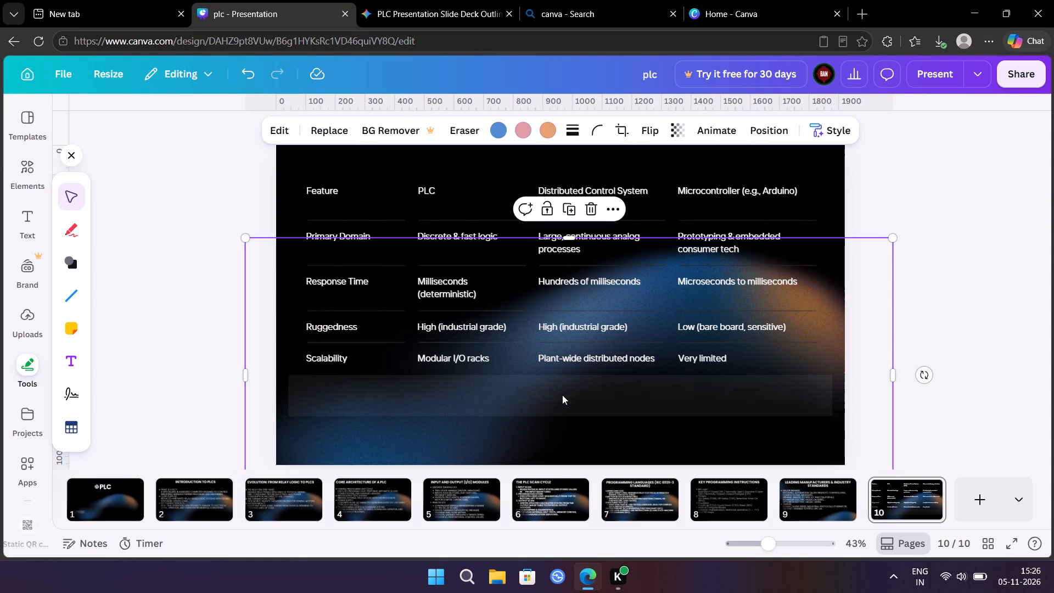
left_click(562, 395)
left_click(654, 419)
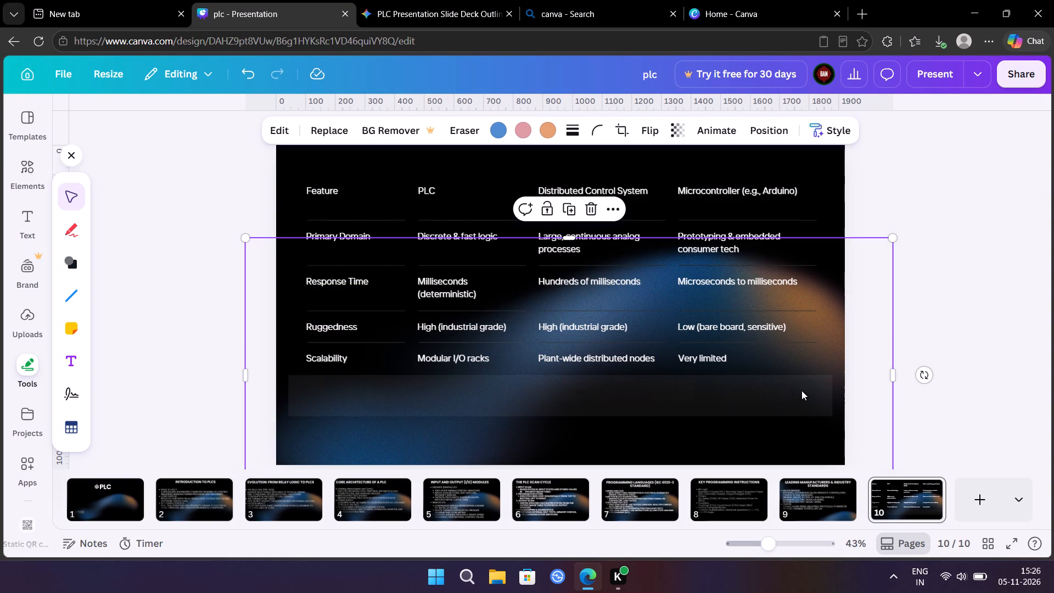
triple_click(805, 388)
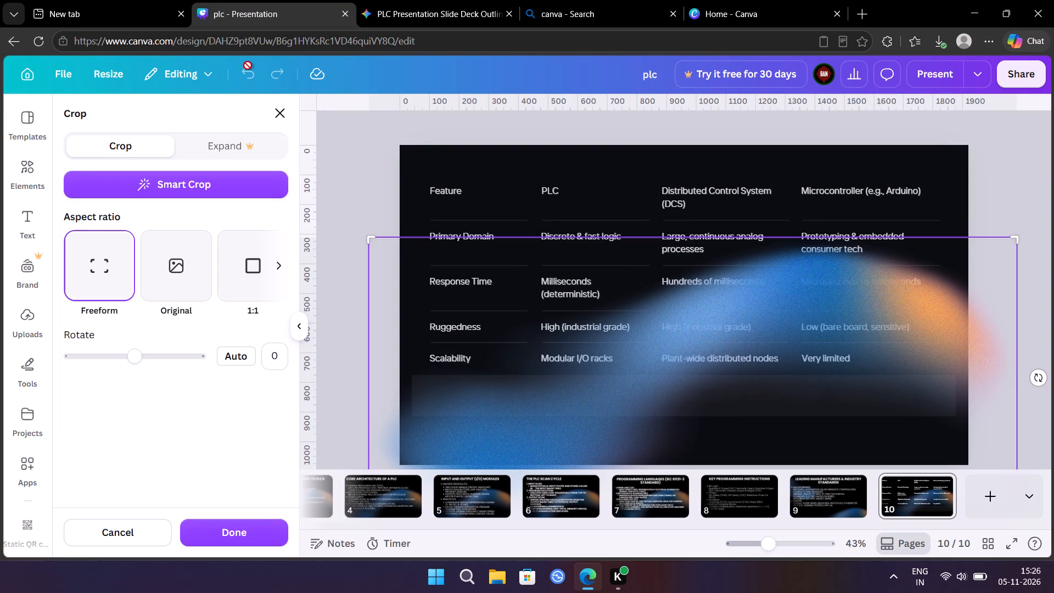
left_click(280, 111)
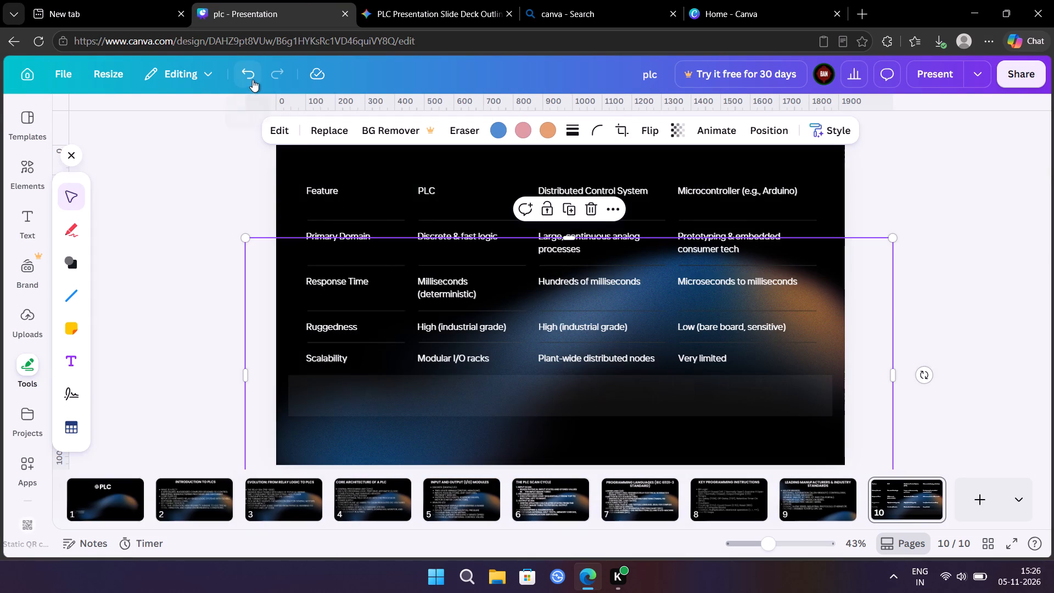
Undo the page 10 edits back to an empty black page, removing the table layers and the gradient graphic.
left_click(251, 79)
left_click(251, 79)
left_click(251, 79)
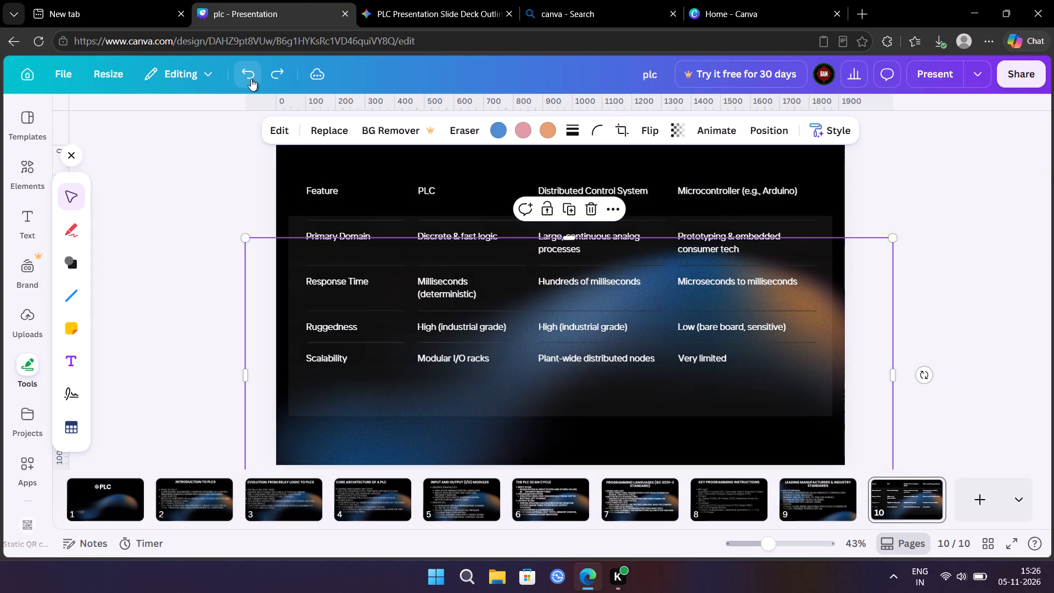
left_click(251, 79)
left_click(251, 79)
left_click(251, 79)
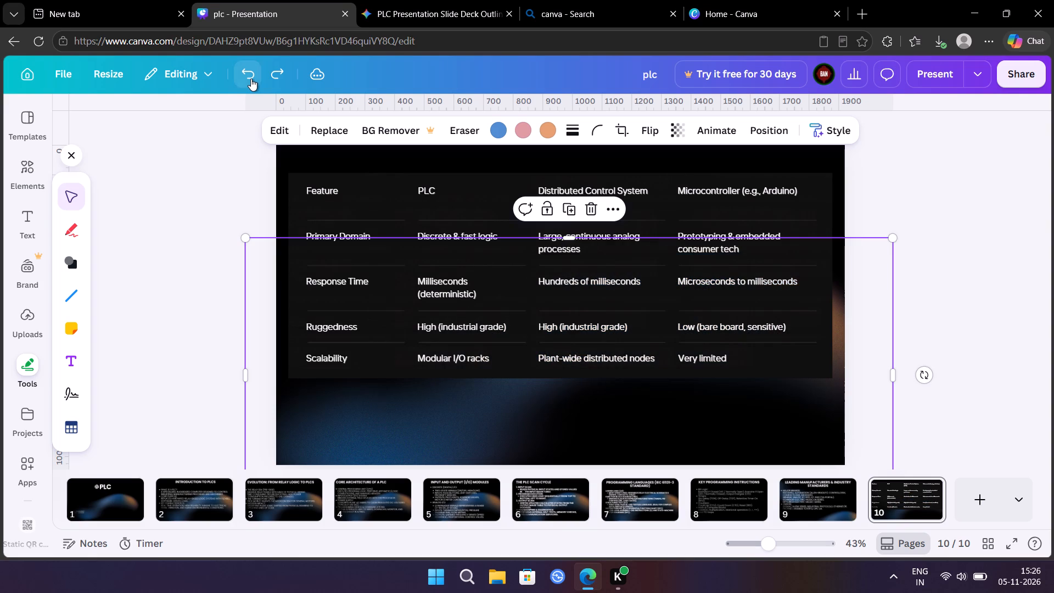
left_click(251, 79)
left_click(251, 79)
left_click(251, 79)
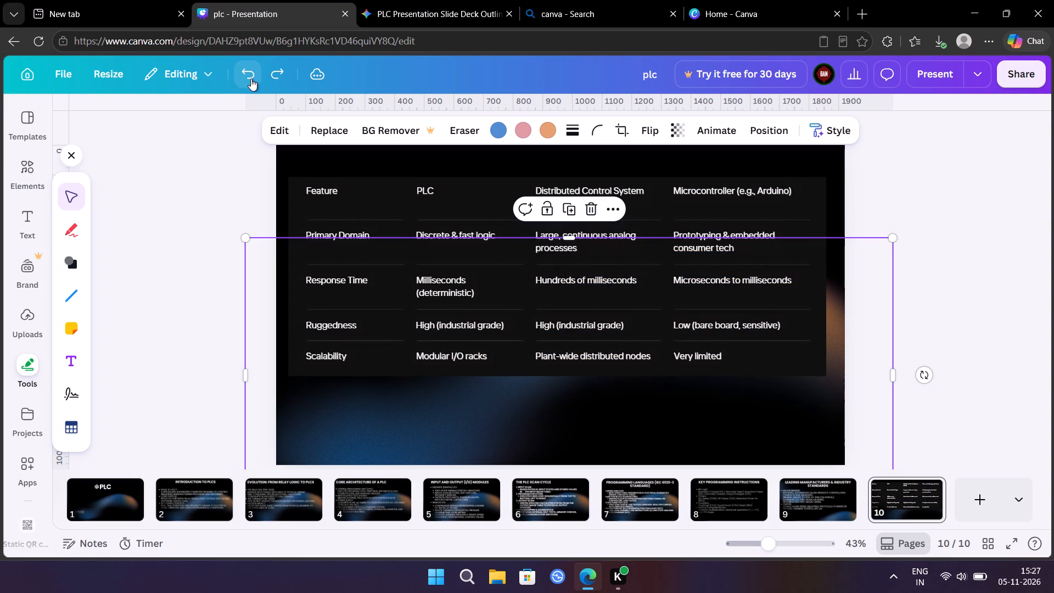
left_click(251, 79)
left_click(251, 79)
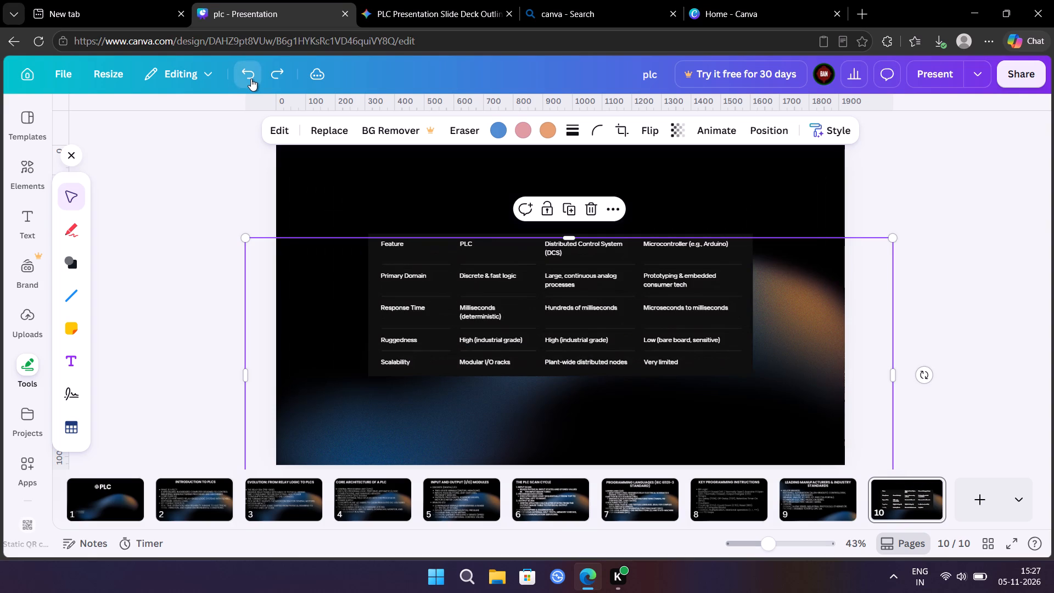
left_click(251, 79)
left_click(251, 79)
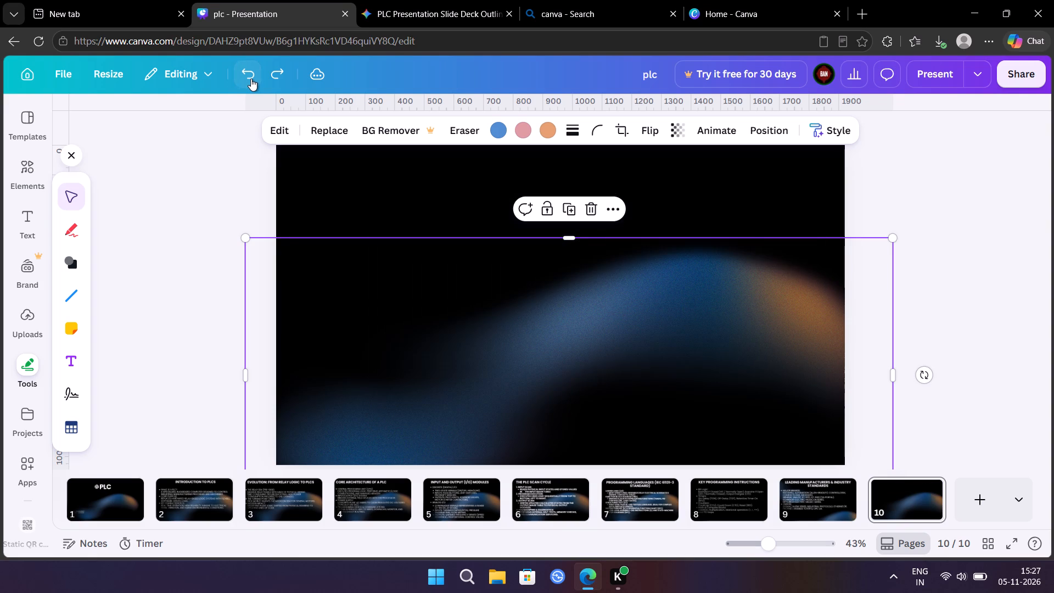
left_click(251, 79)
left_click(251, 79)
left_click(251, 79)
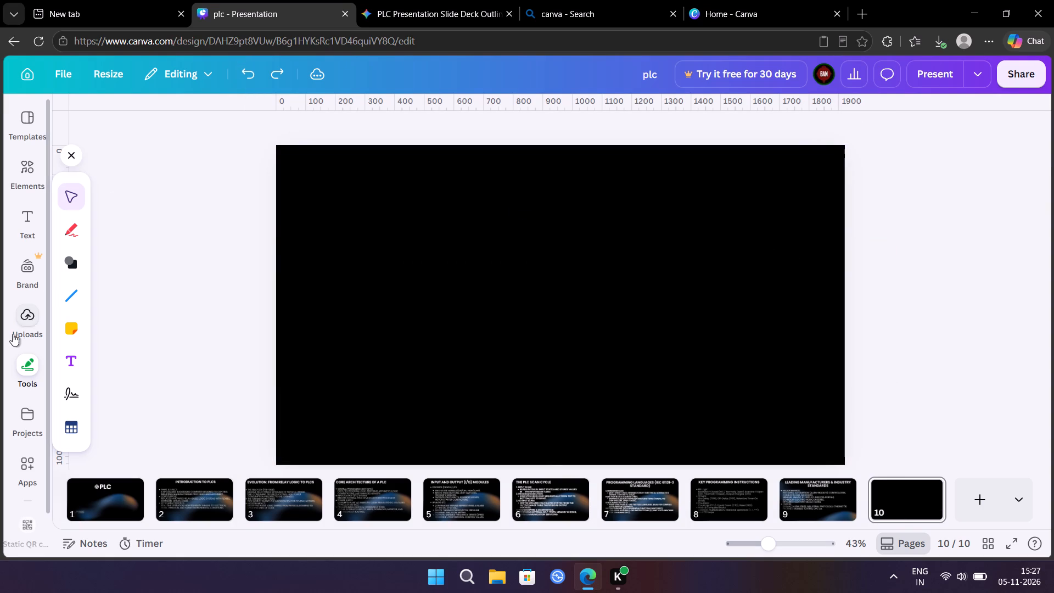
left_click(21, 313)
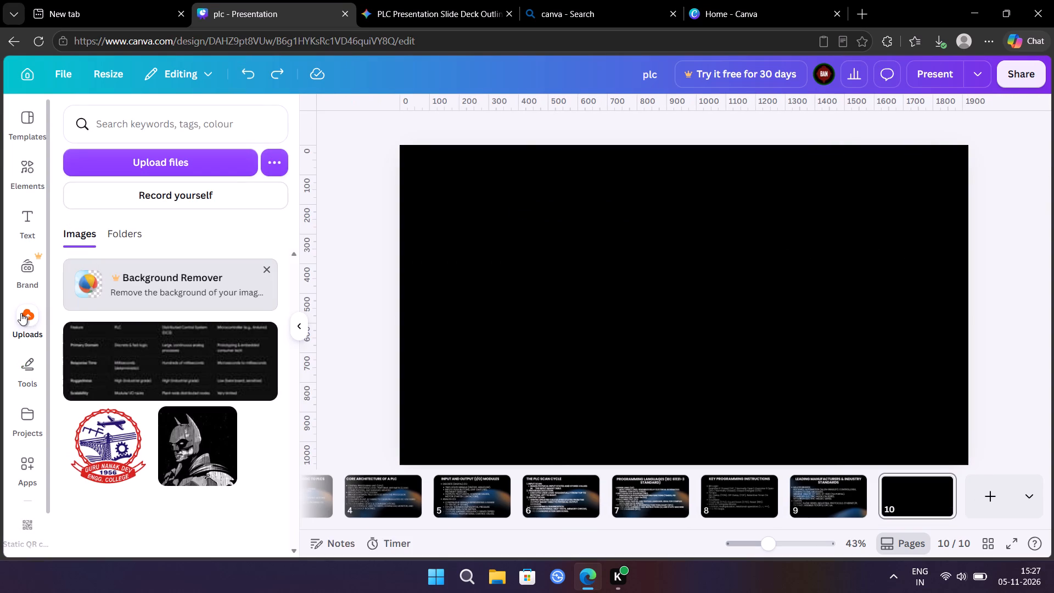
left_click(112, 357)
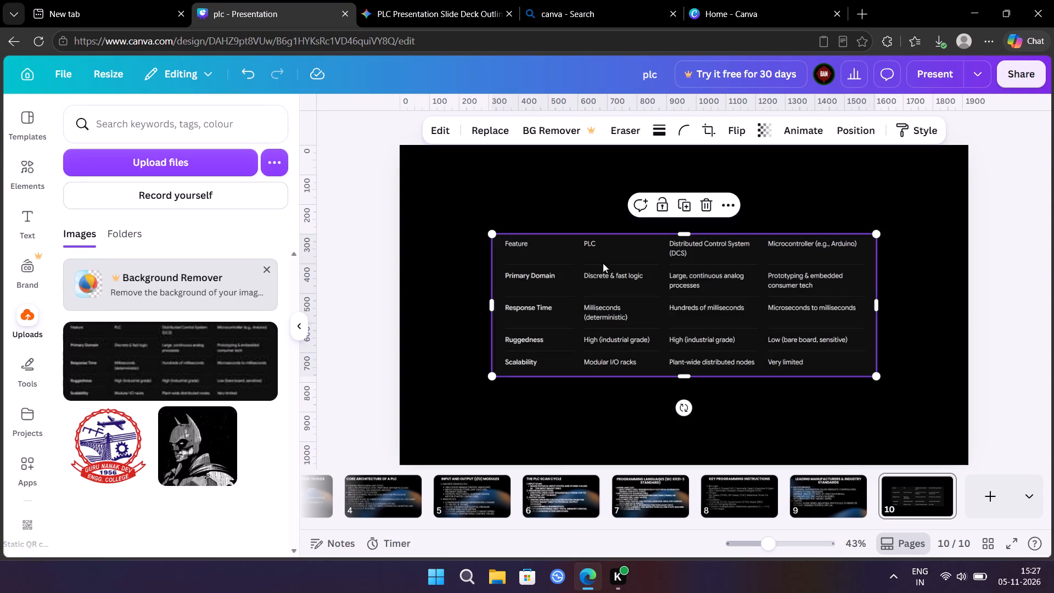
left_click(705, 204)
Undo further until the blank page 10 is removed and the deck ends at page 9.
left_click(239, 78)
left_click(239, 78)
left_click(239, 78)
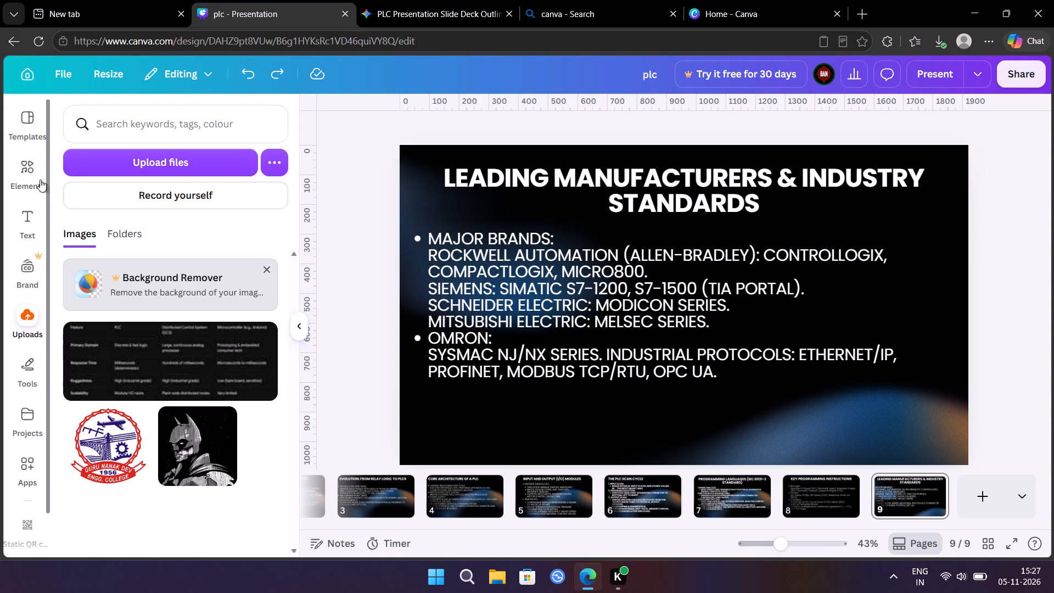
Add a new page 10 and apply the "The Break" layout from the dark blue gradient template.
left_click(25, 114)
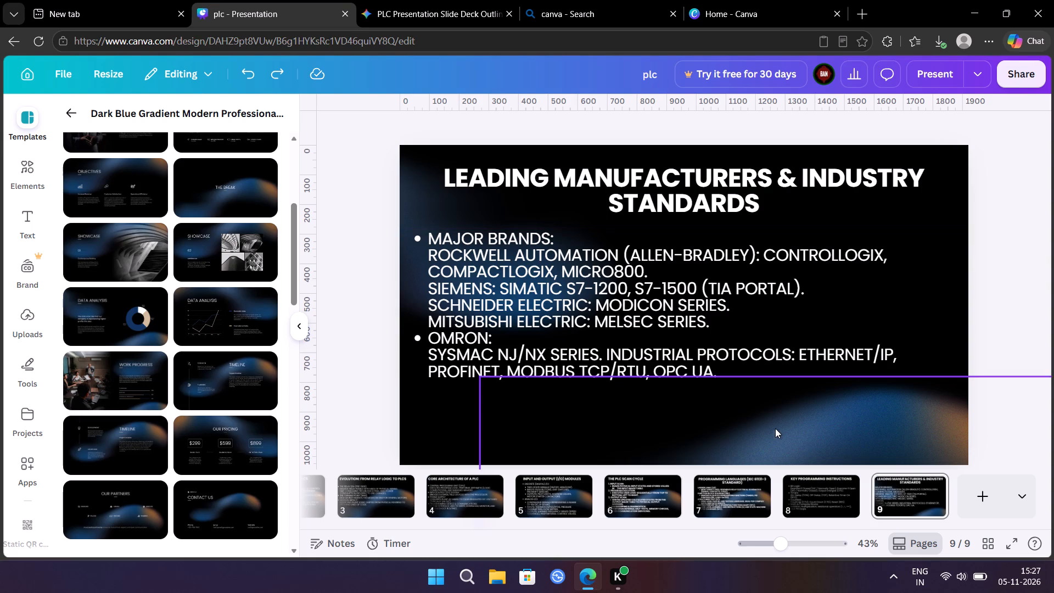
left_click(972, 489)
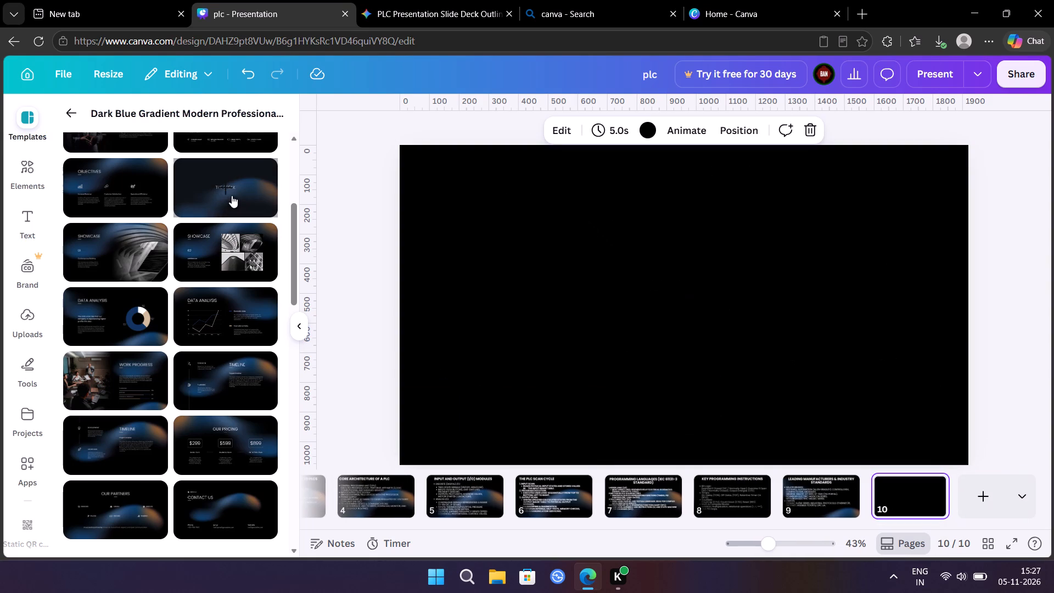
left_click(232, 195)
Delete the "THE BREAK" heading and the short divider line beneath it from page 10.
left_click(661, 300)
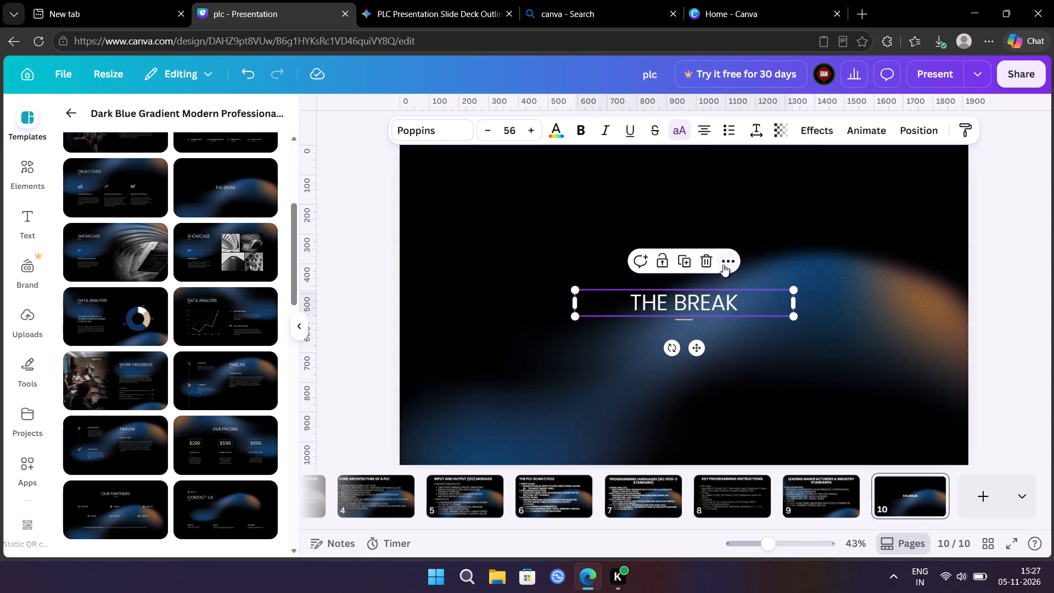
left_click(707, 259)
left_click(688, 320)
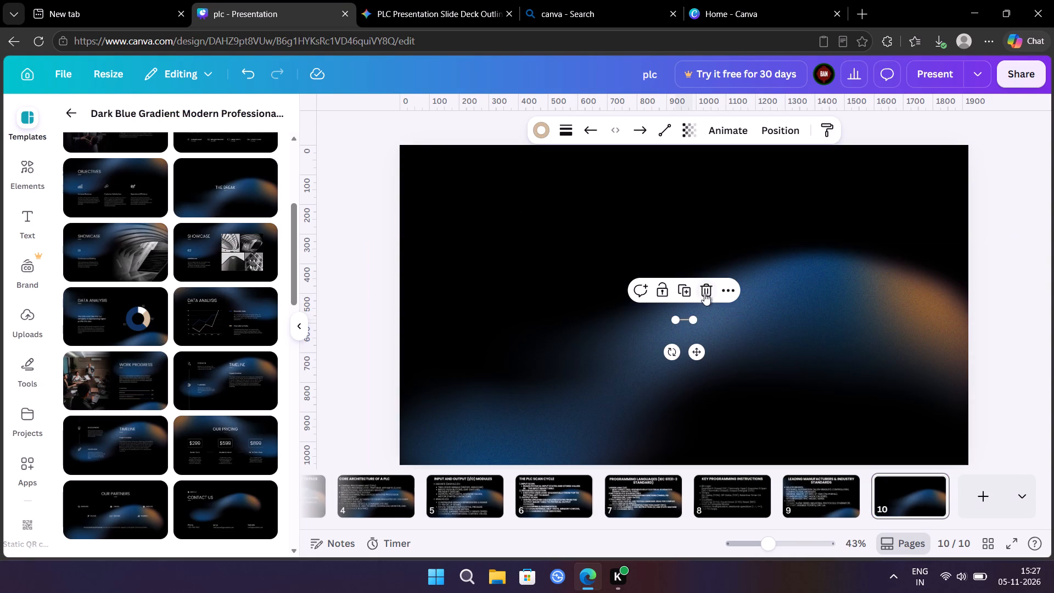
left_click(705, 290)
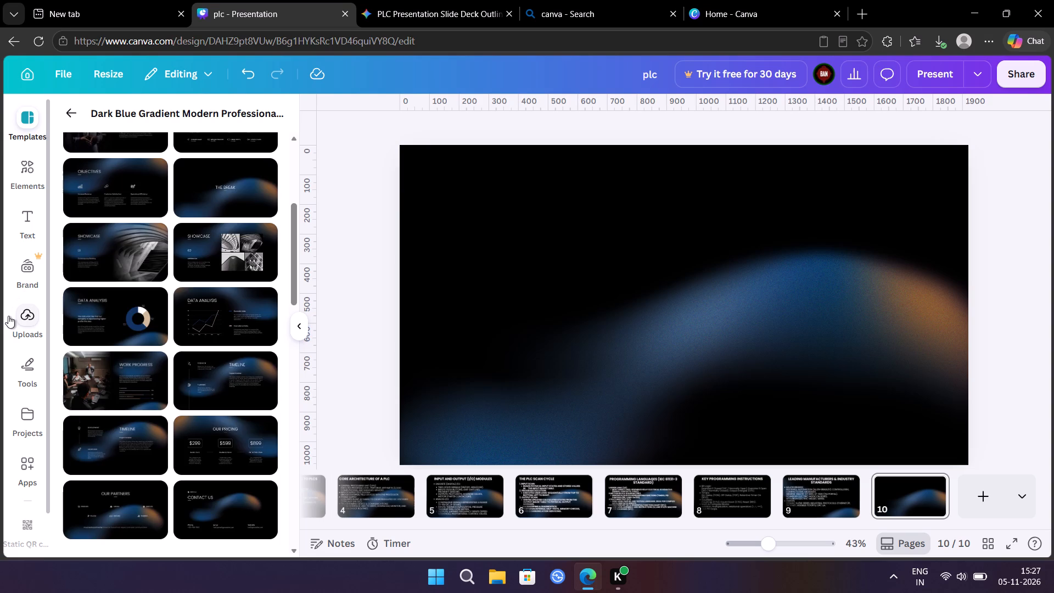
Insert the uploaded comparison table screenshot on page 10 over the gradient.
left_click(8, 316)
left_click(208, 344)
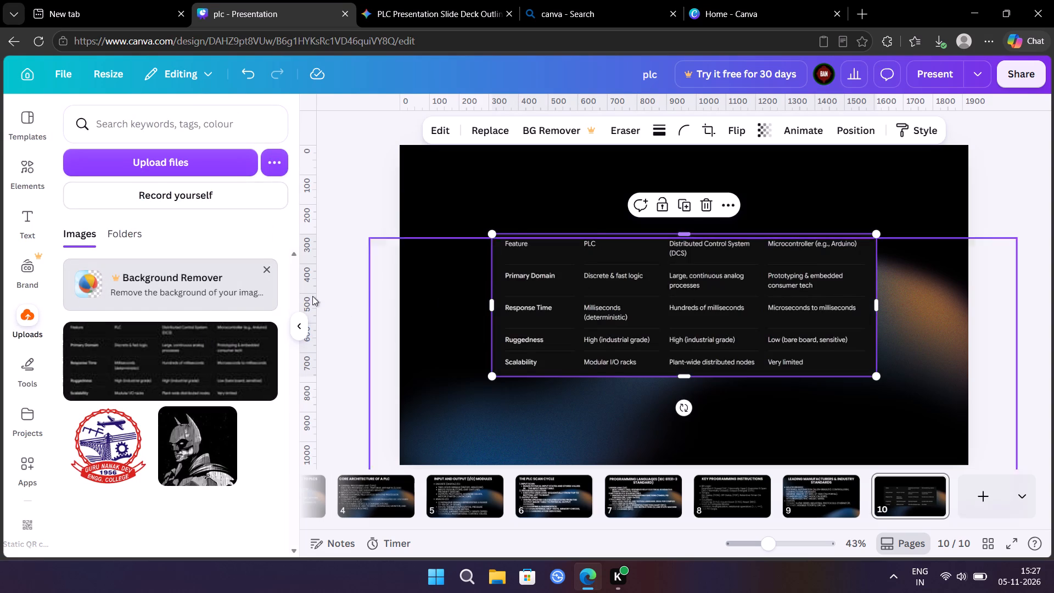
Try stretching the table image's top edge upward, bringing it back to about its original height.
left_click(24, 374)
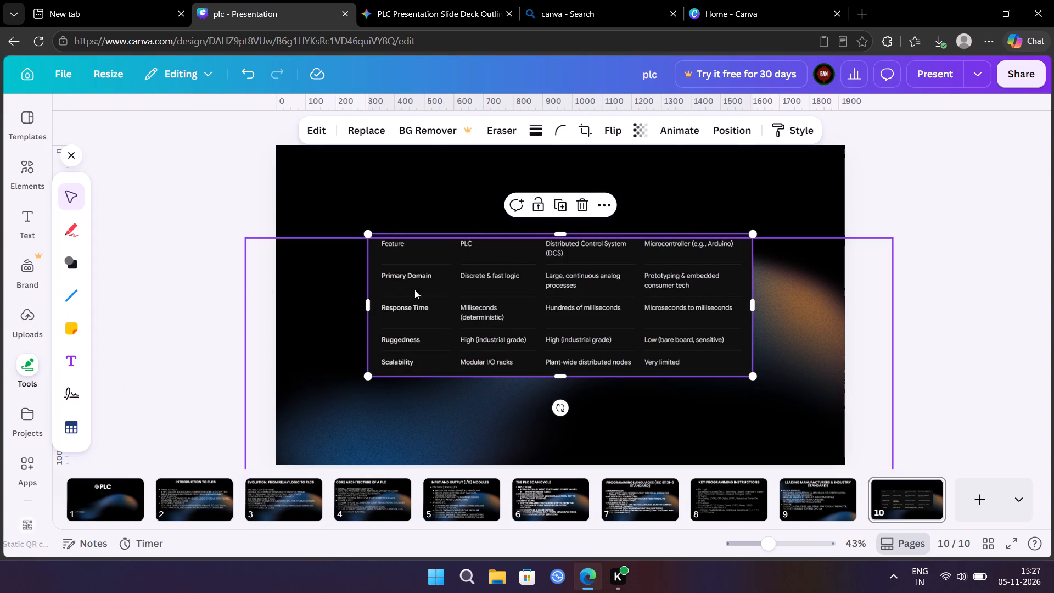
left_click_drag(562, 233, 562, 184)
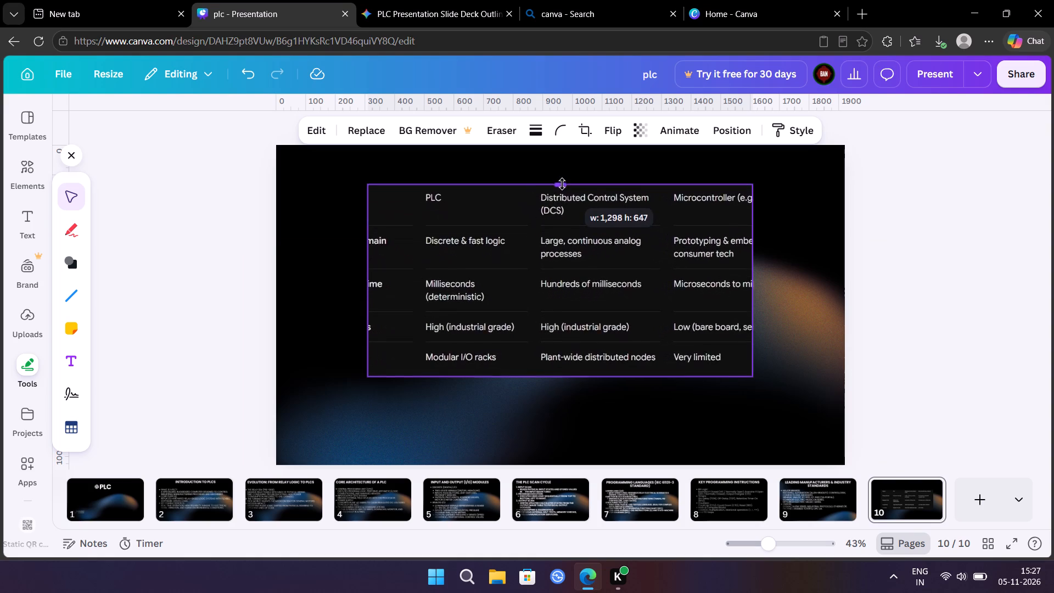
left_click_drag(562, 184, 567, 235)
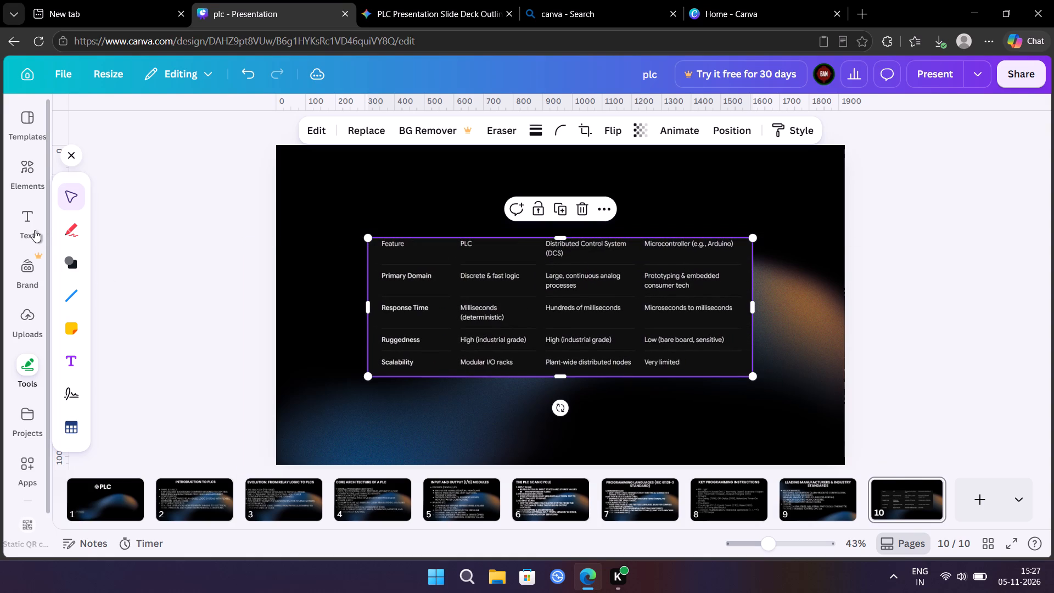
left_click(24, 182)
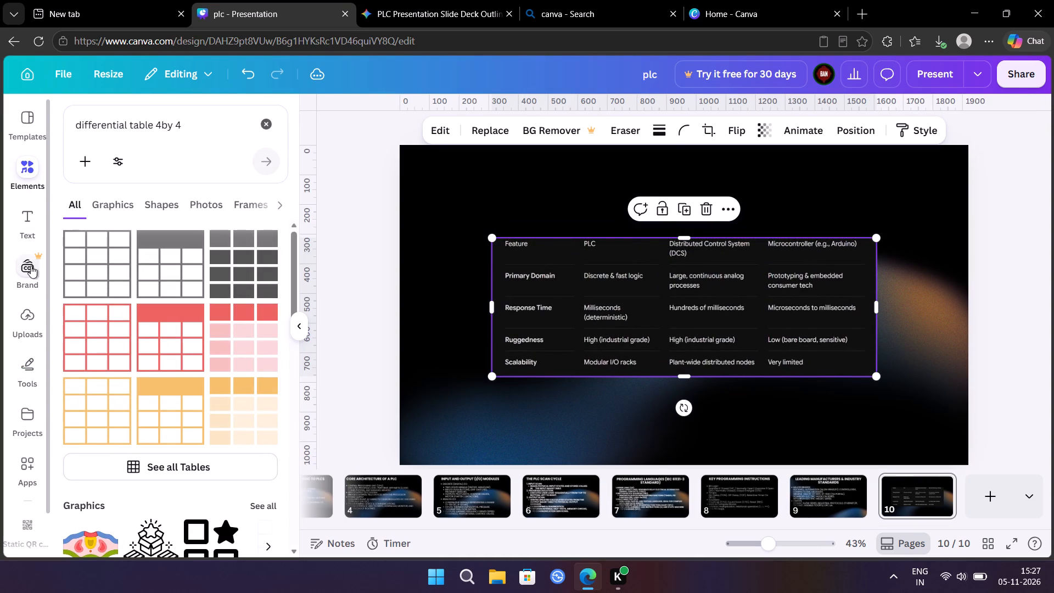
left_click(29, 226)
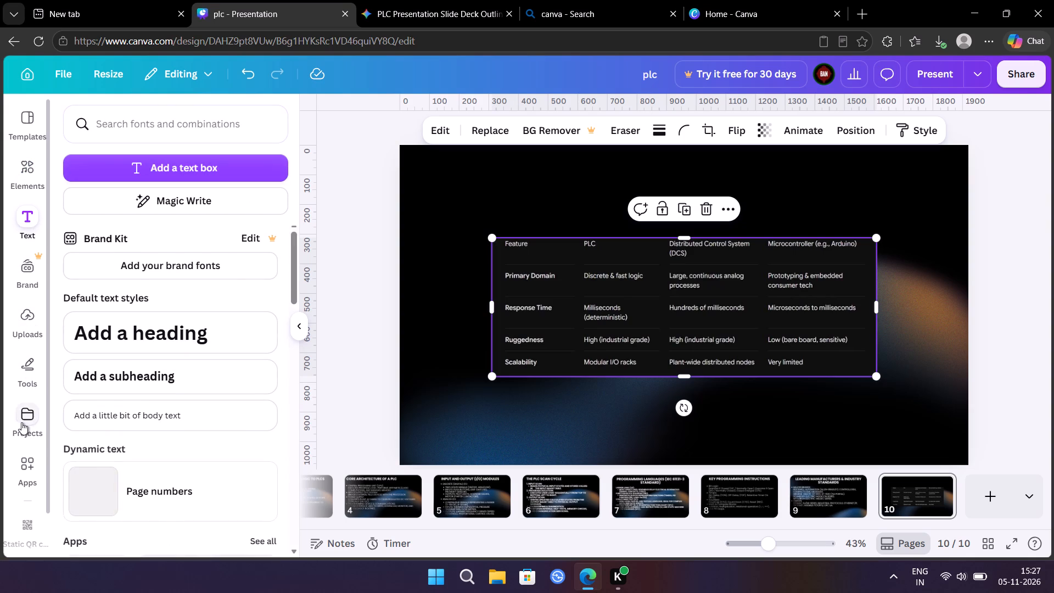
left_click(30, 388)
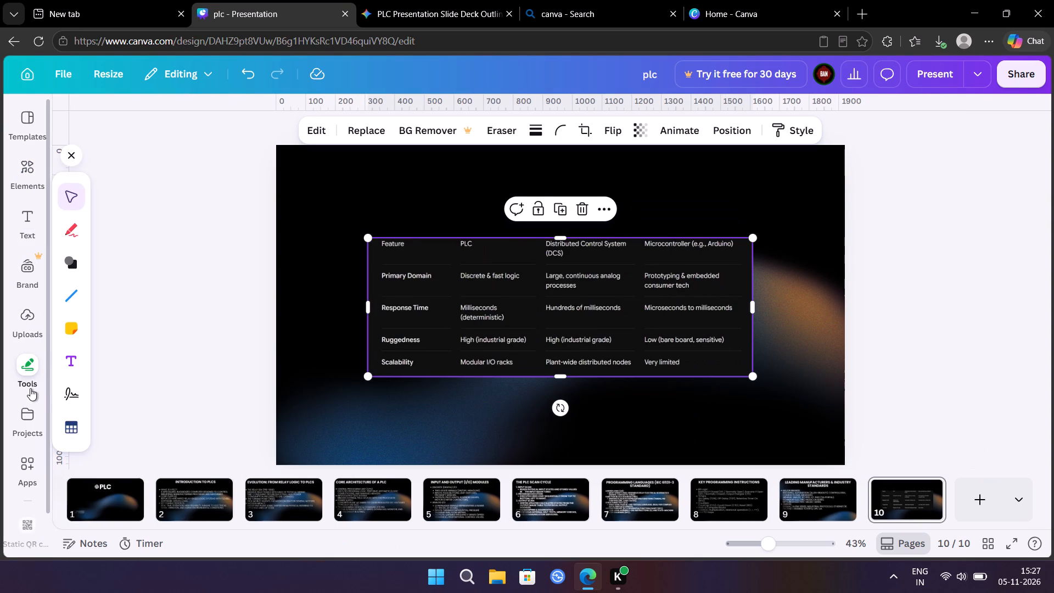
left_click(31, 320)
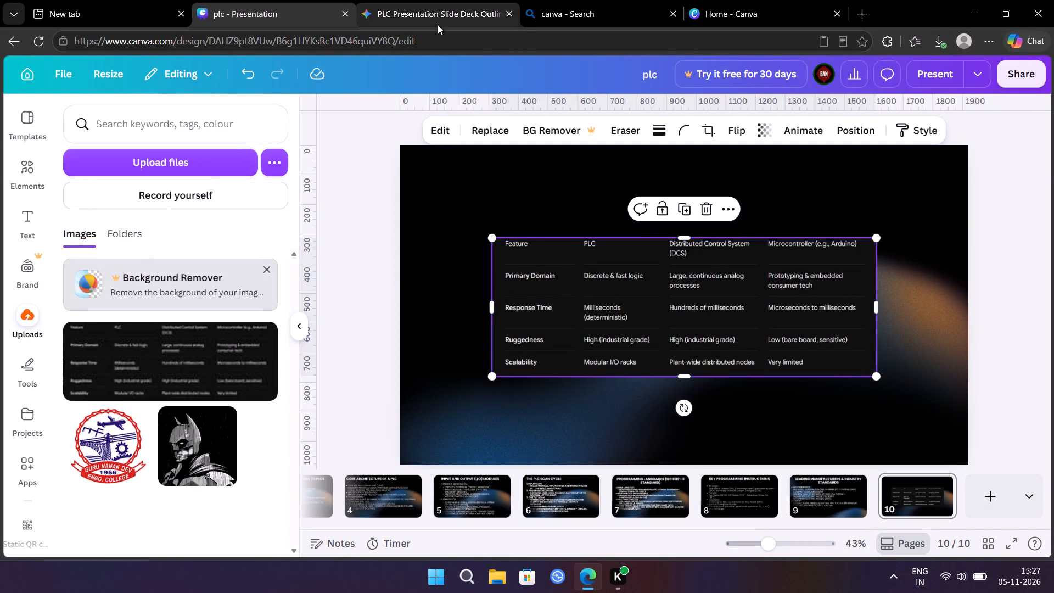
Split the comparison table image into editable layers with Magic Layers.
left_click(446, 126)
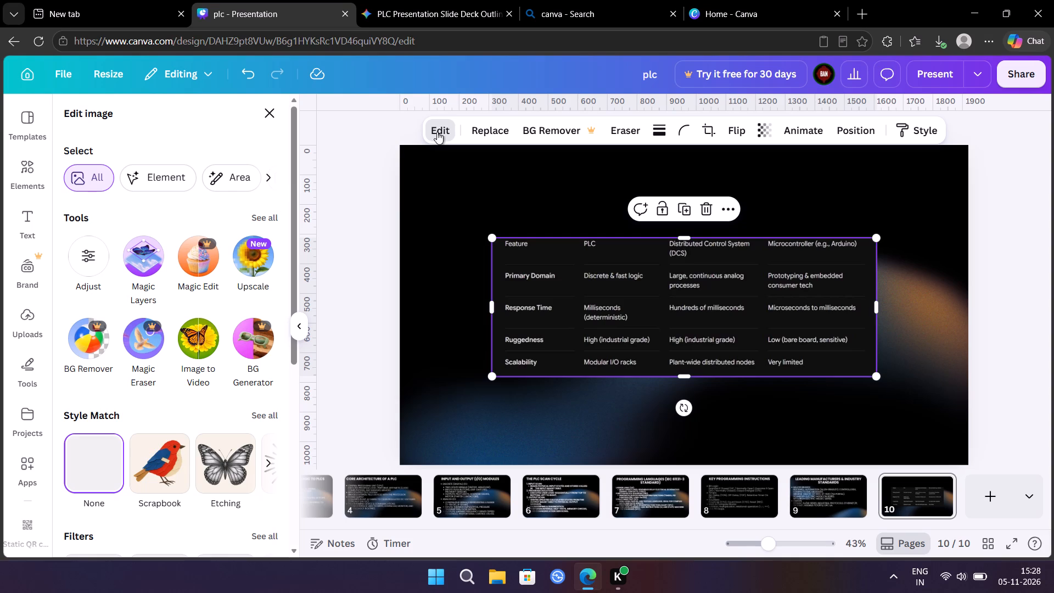
left_click(147, 265)
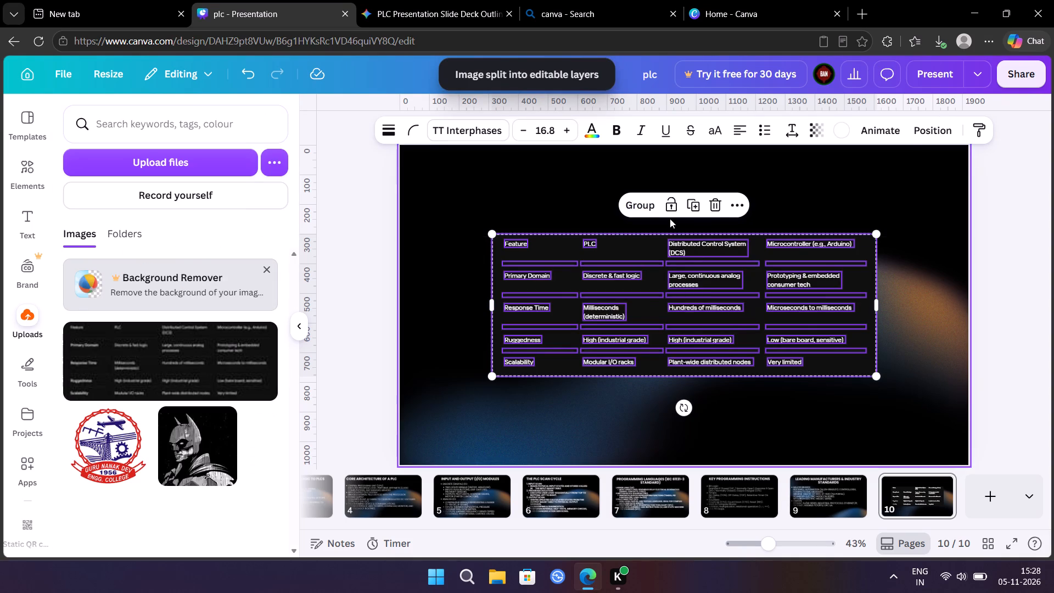
Enlarge the selected table layers proportionally to nearly the full page width, bringing the text size to about 23.3.
left_click_drag(491, 234, 430, 175)
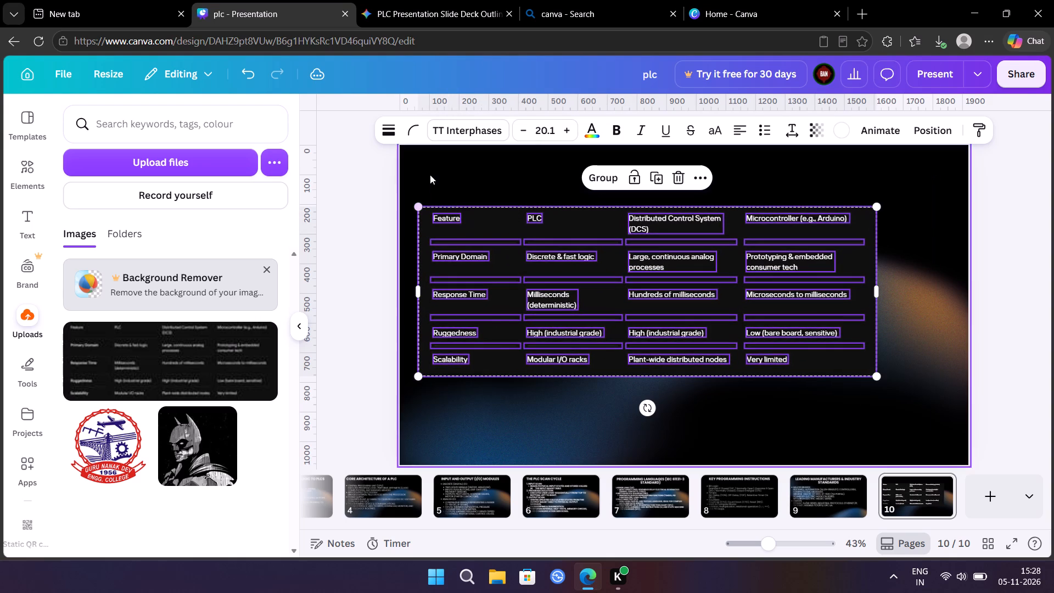
left_click_drag(877, 209, 888, 199)
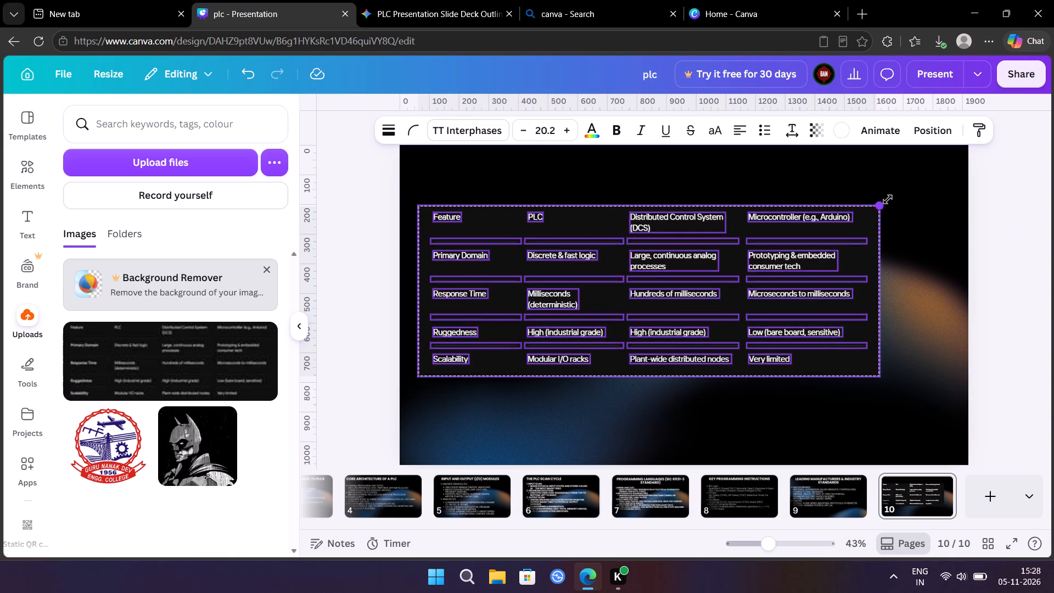
left_click_drag(888, 199, 942, 179)
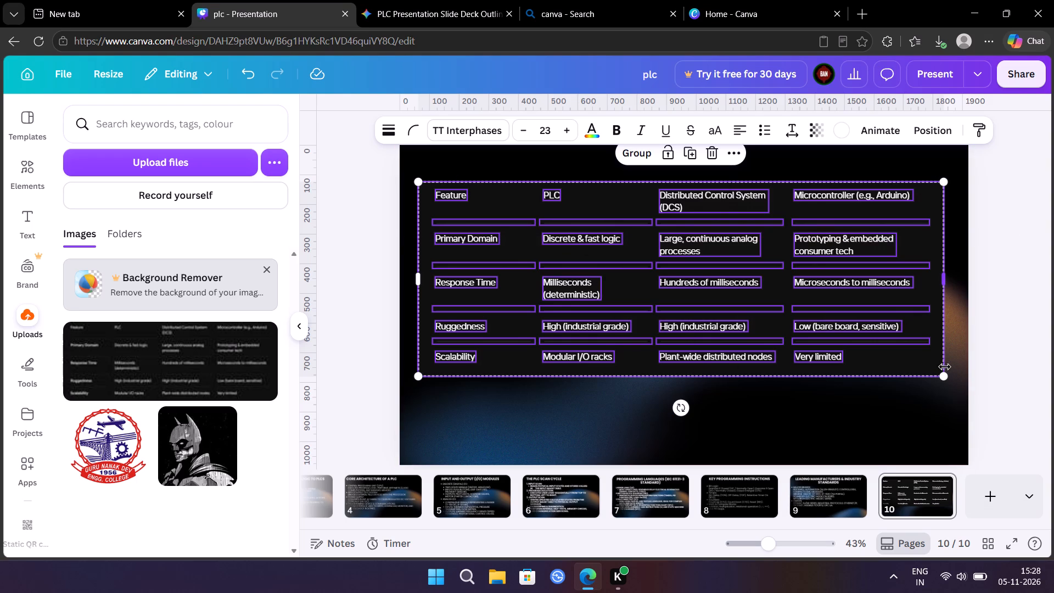
left_click_drag(947, 378, 953, 418)
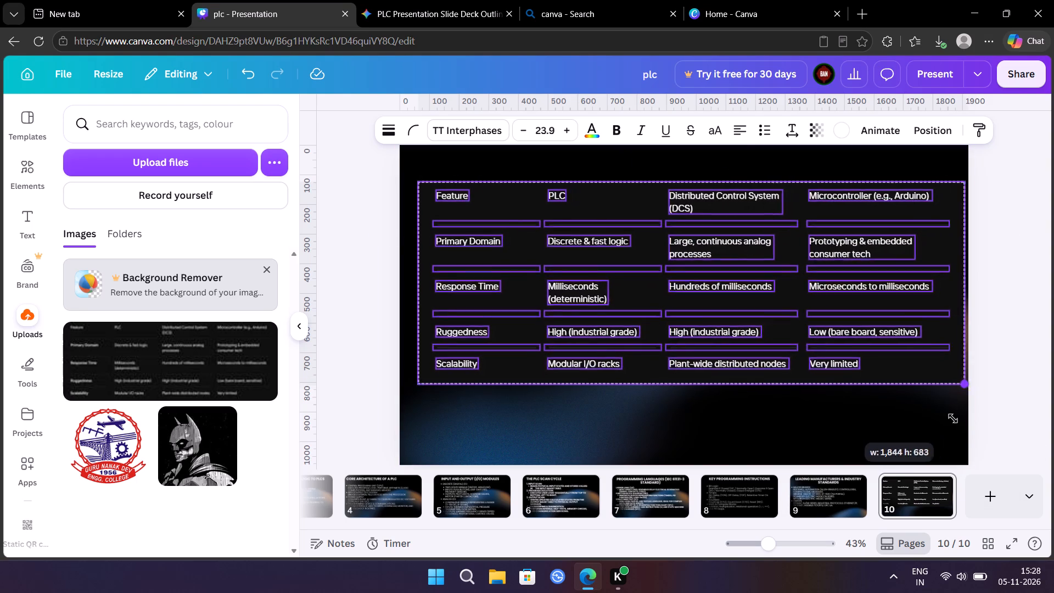
left_click_drag(953, 418, 941, 418)
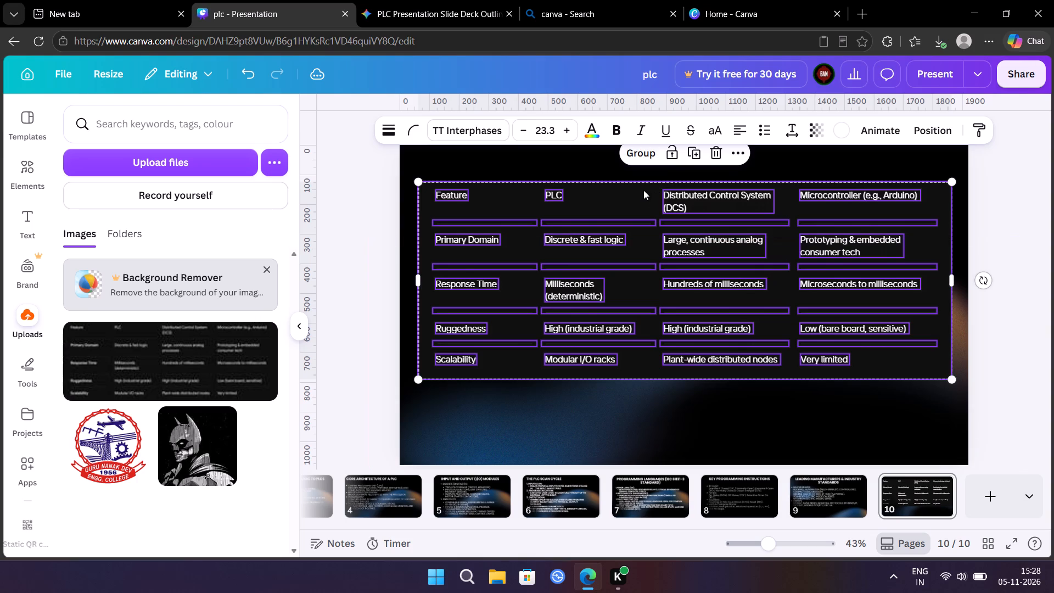
Move the enlarged table layers down to the centre of page 10.
left_click_drag(642, 183, 641, 208)
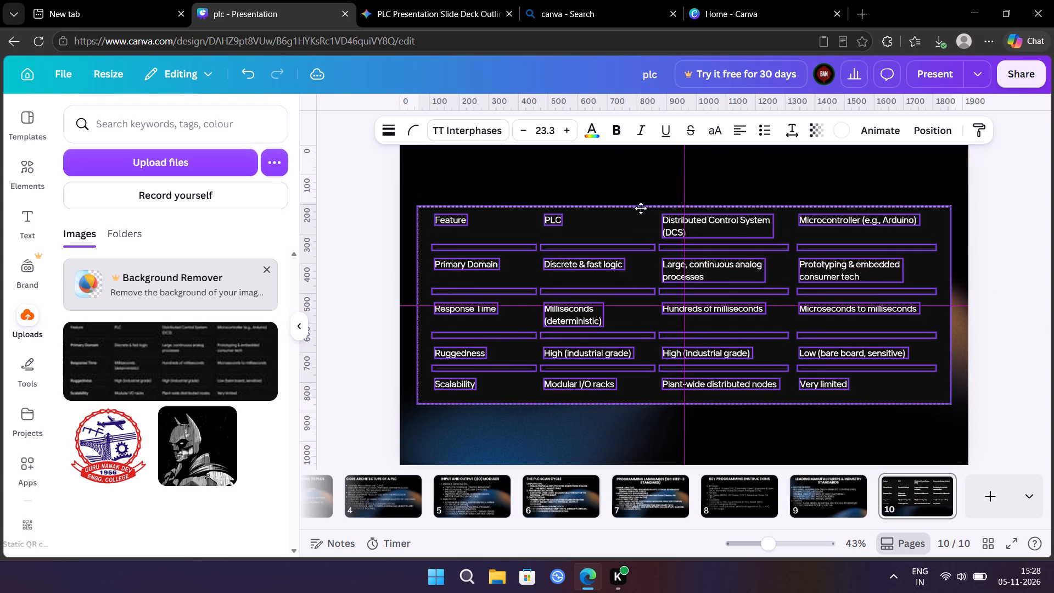
left_click_drag(641, 208, 638, 209)
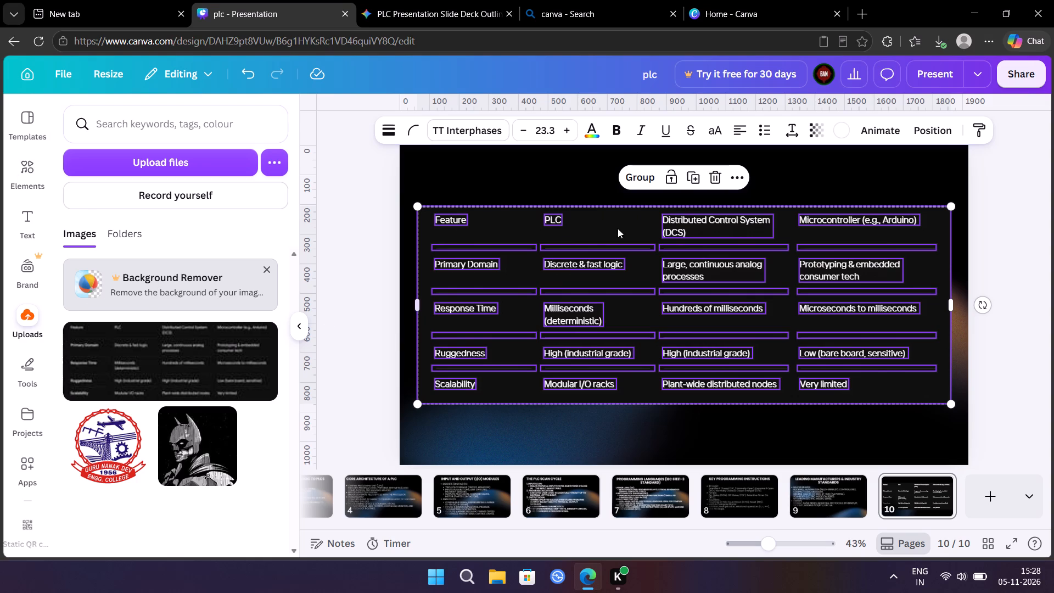
right_click(482, 217)
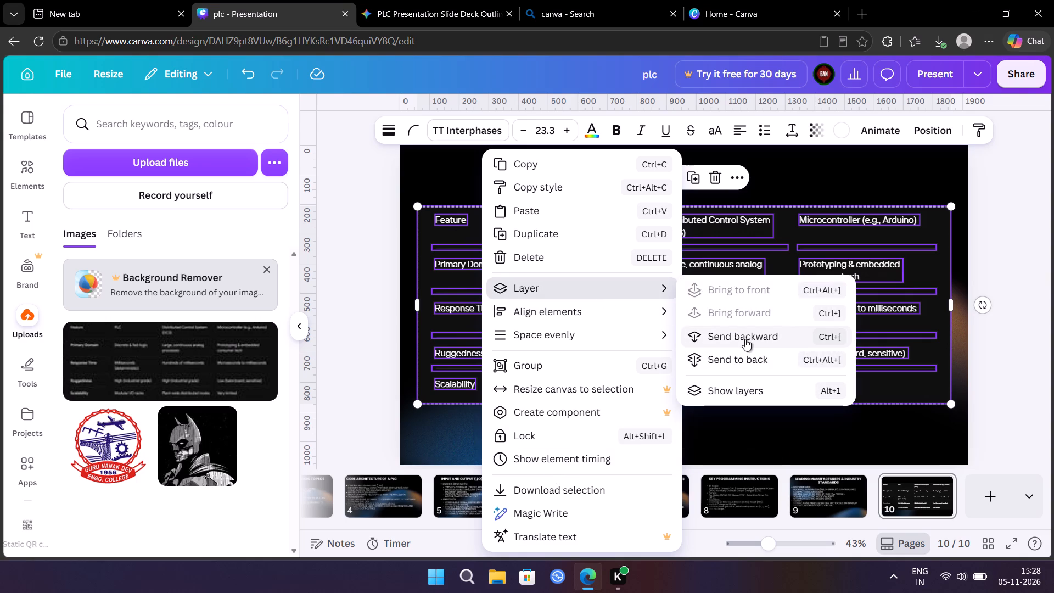
left_click(745, 339)
left_click(812, 436)
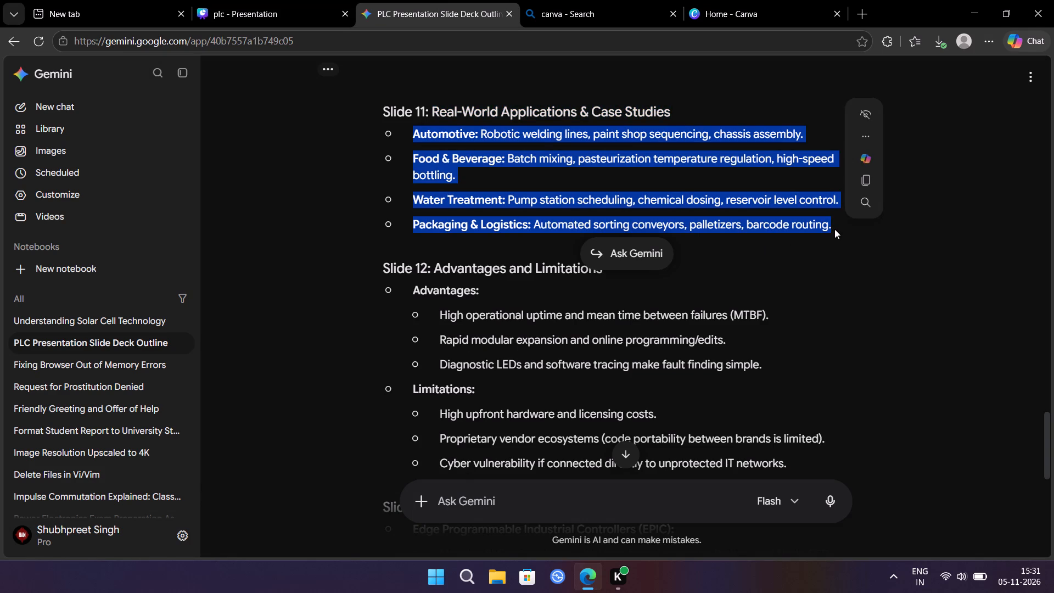
left_click(867, 172)
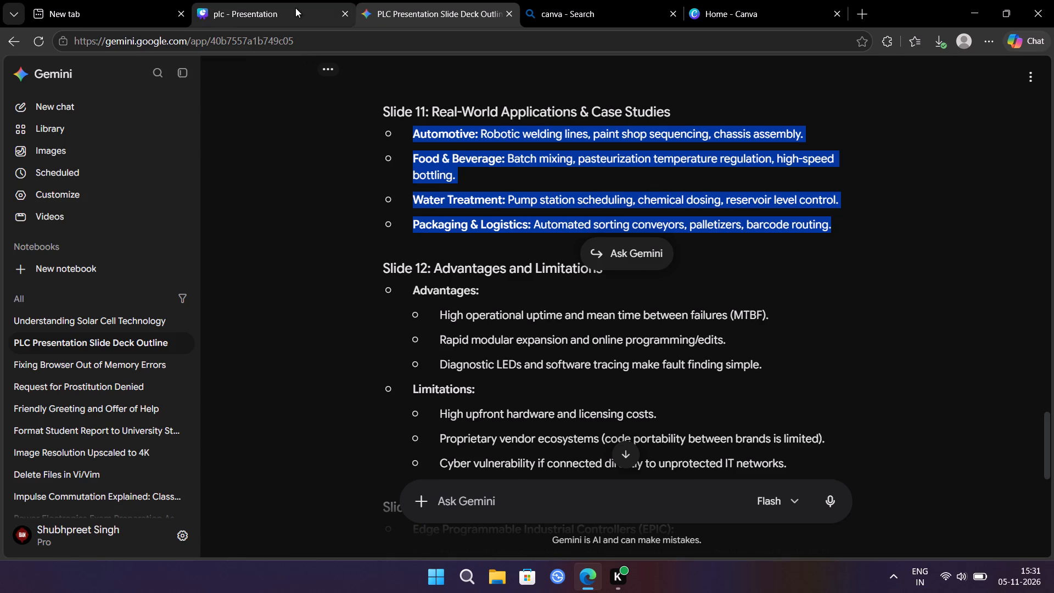
Back in Canva, paste the four application bullets onto page 11 as a text block below the heading.
left_click(295, 8)
left_click(442, 236)
right_click(442, 236)
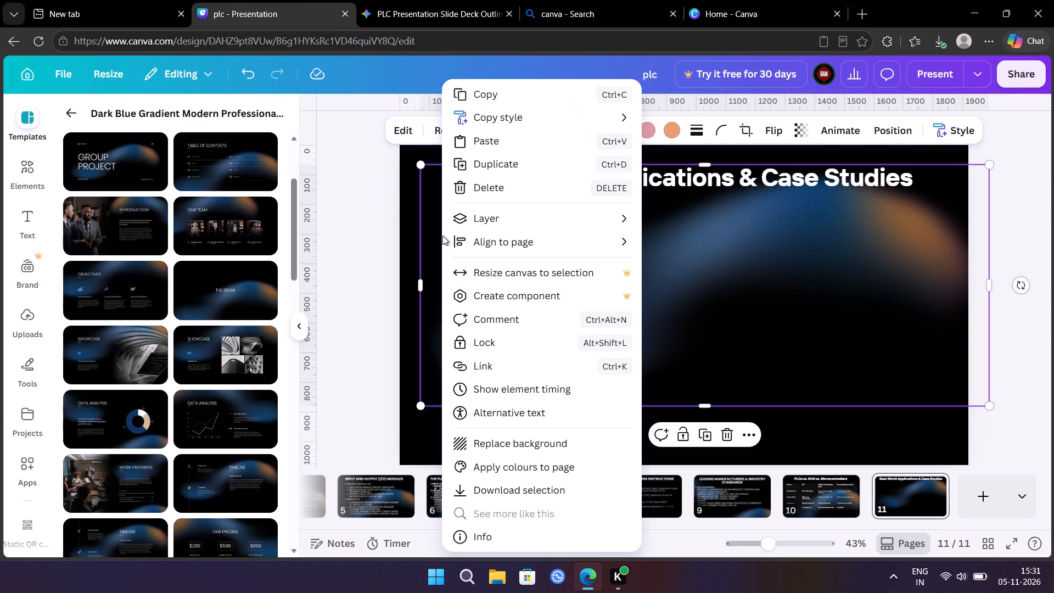
left_click(416, 322)
right_click(416, 322)
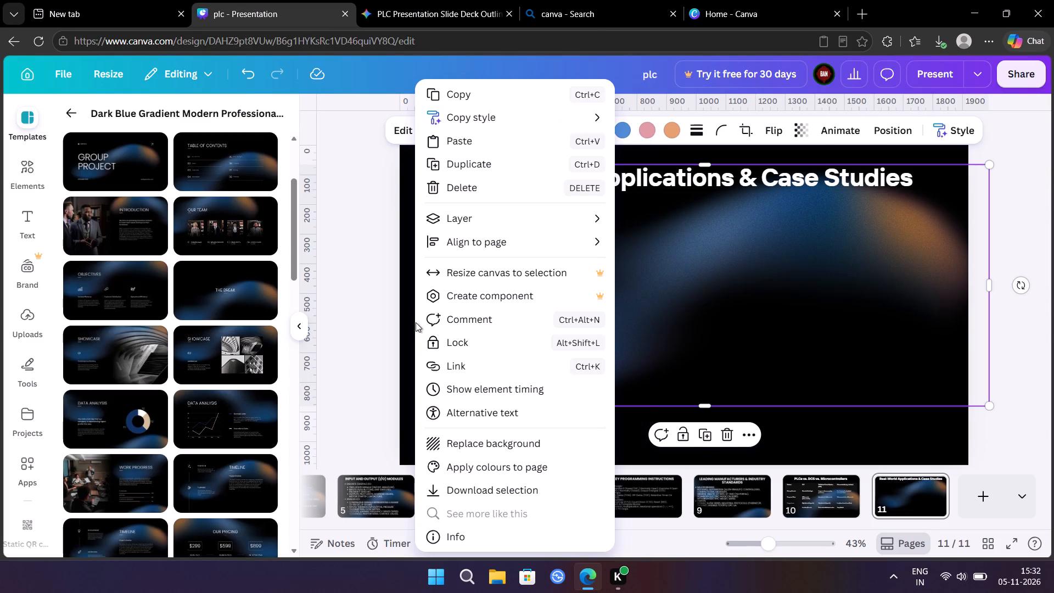
left_click(485, 146)
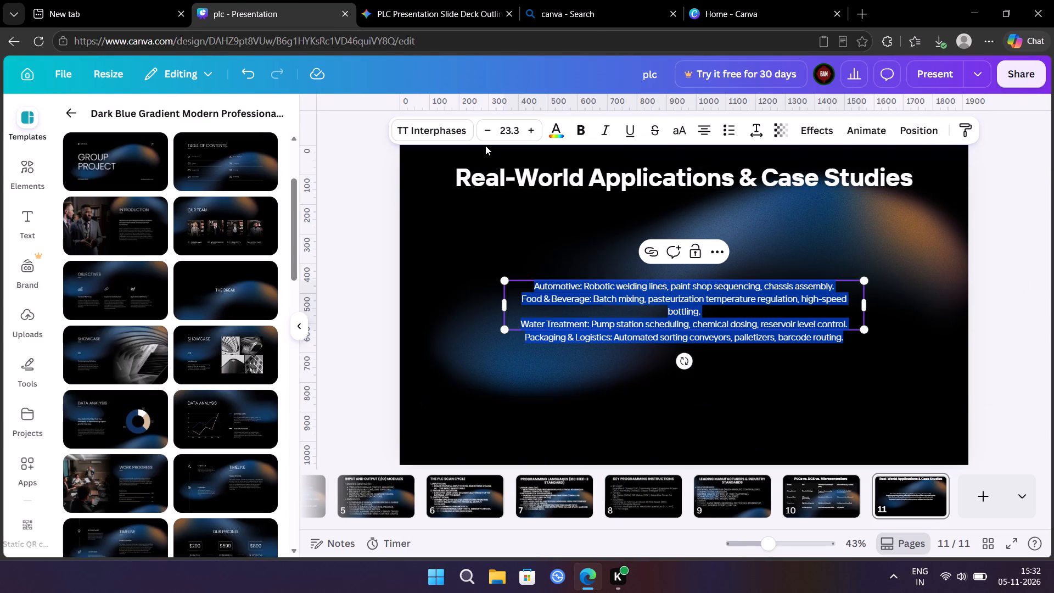
Format the four application entries on page 11 as a left-aligned bulleted list at font size 42.
left_click(502, 126)
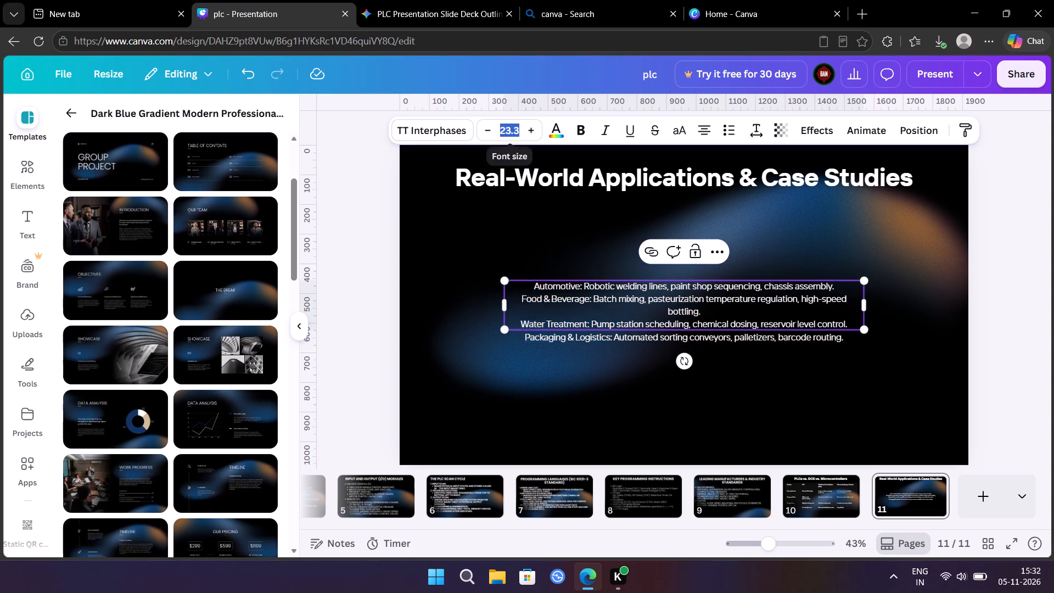
scroll(496, 345, "down", 1)
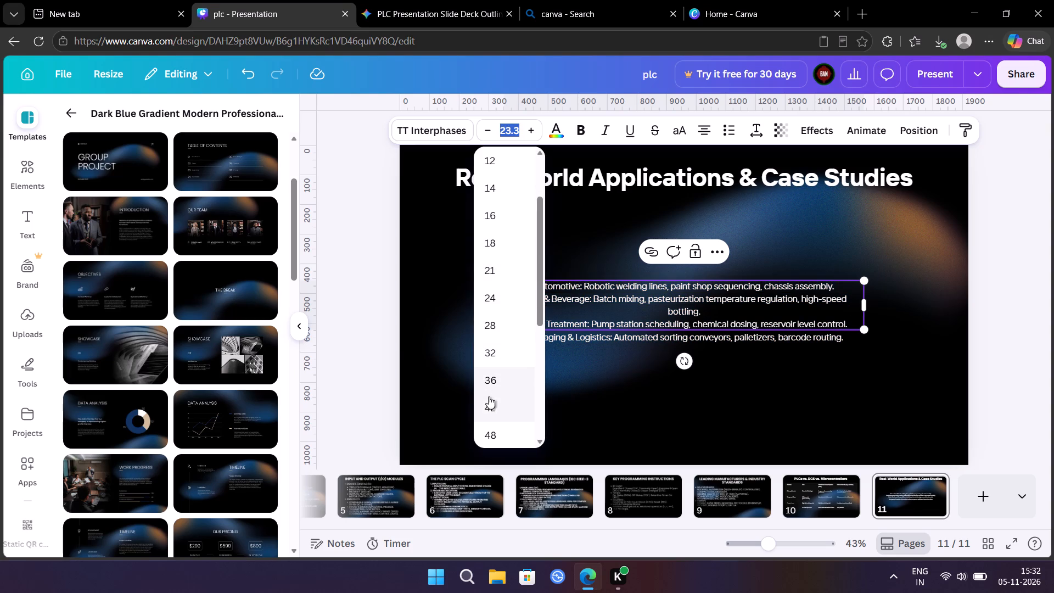
left_click(489, 400)
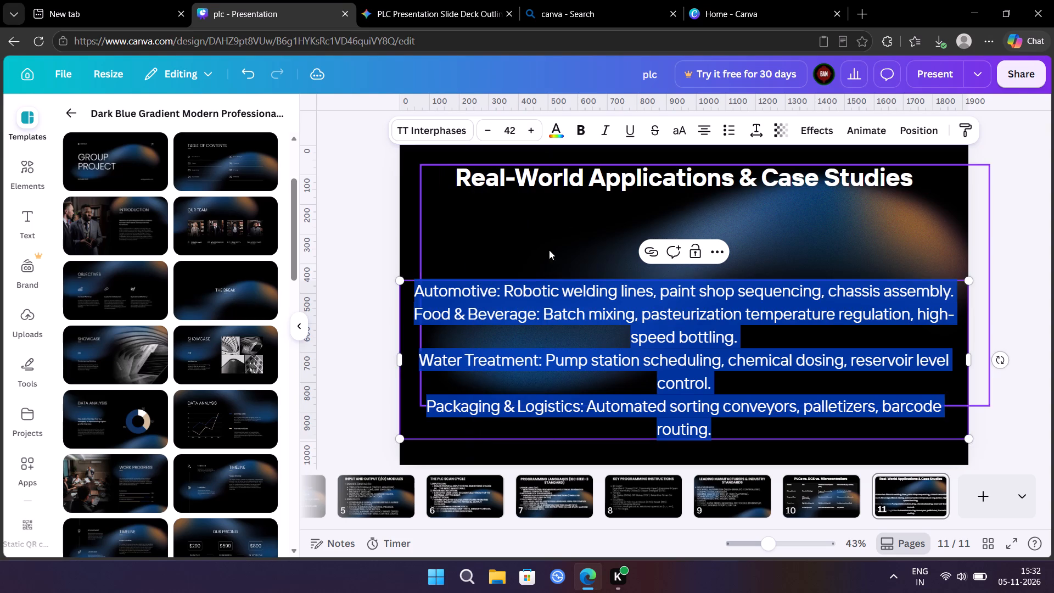
left_click(700, 126)
left_click(721, 125)
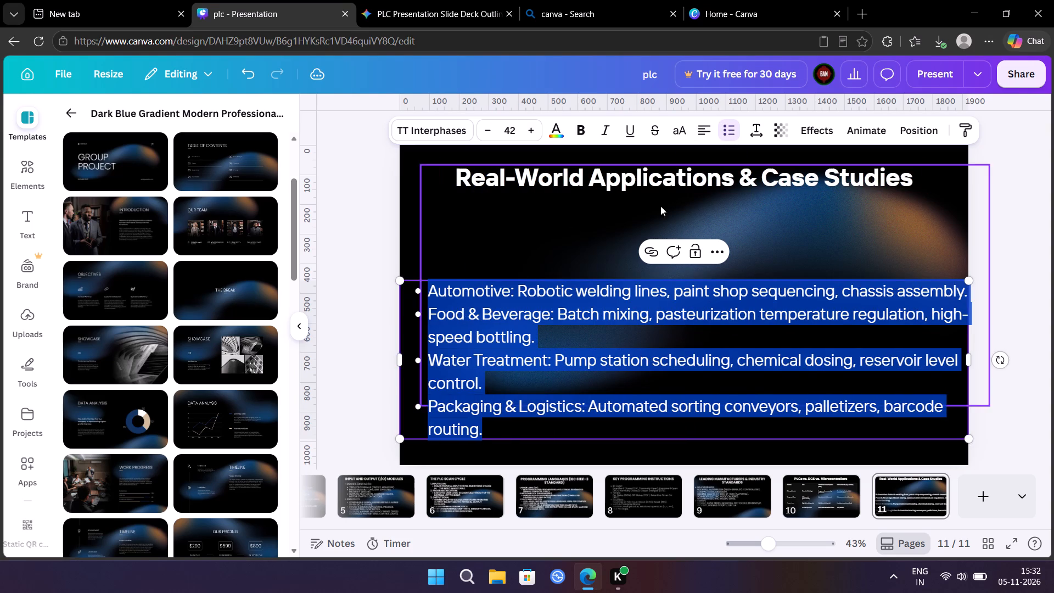
Move the bulleted list up to sit just below the page 11 heading, and narrow it to leave margins on both sides.
double_click(411, 301)
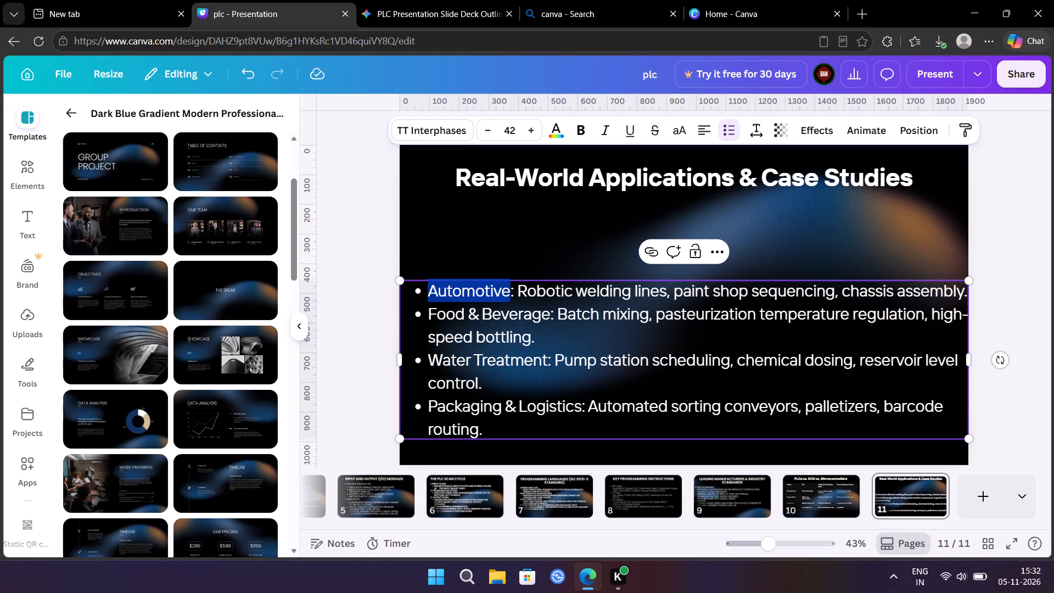
left_click_drag(417, 278, 417, 212)
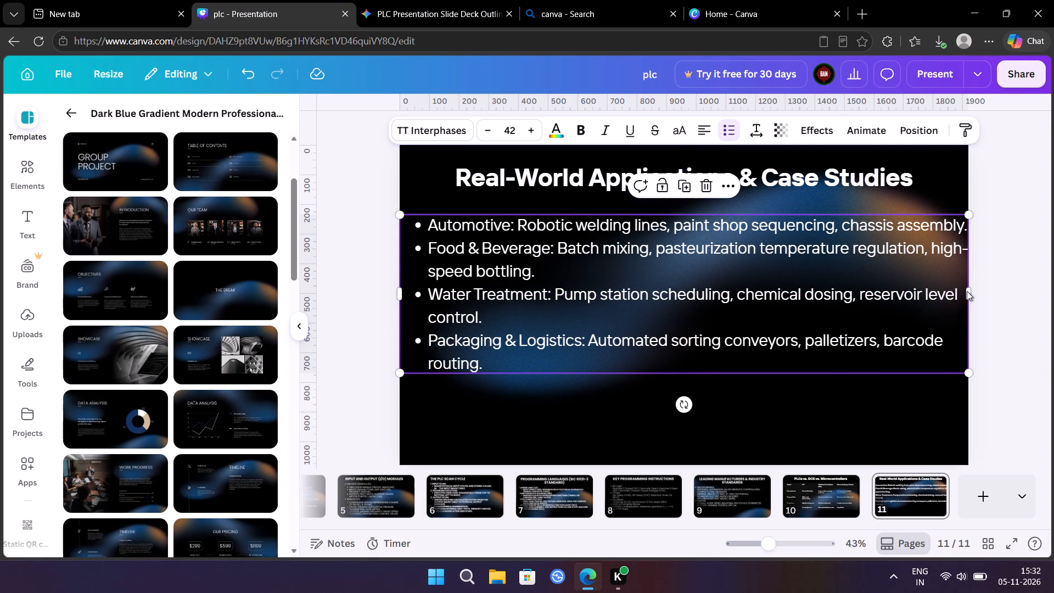
left_click_drag(973, 295, 918, 307)
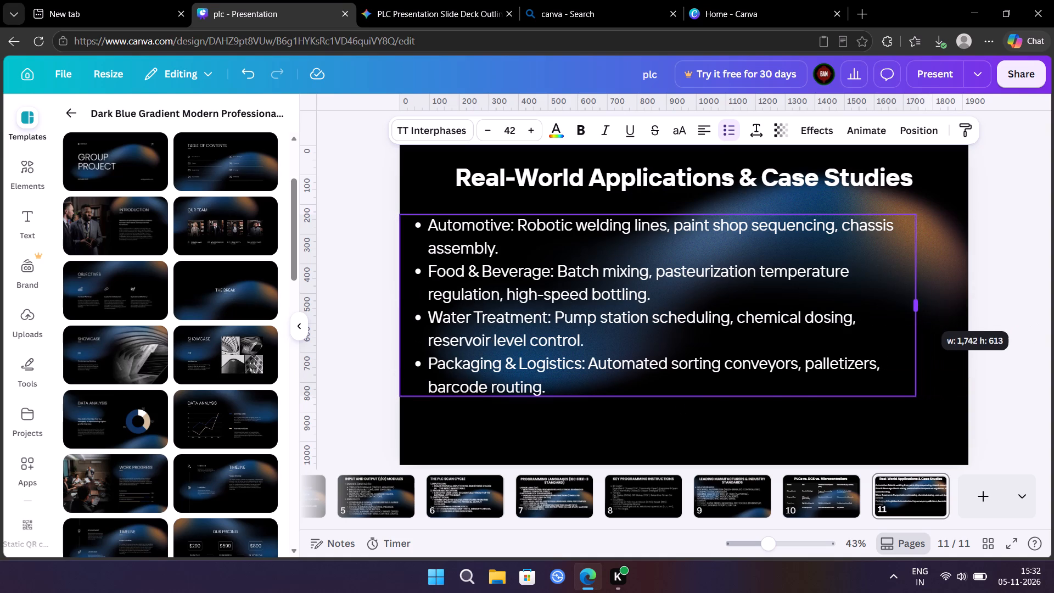
left_click_drag(918, 307, 917, 307)
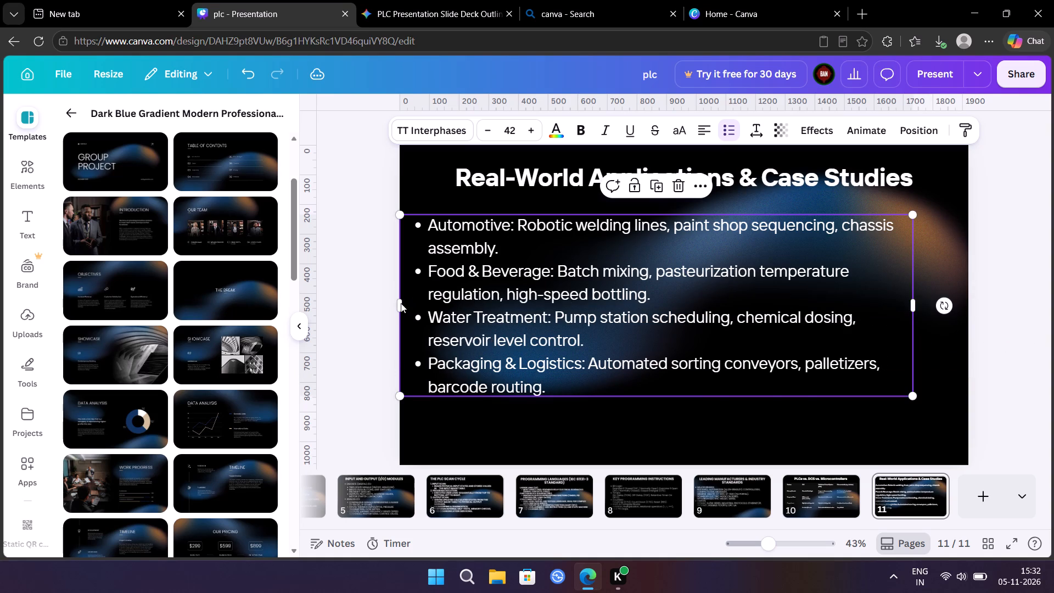
left_click_drag(398, 304, 437, 305)
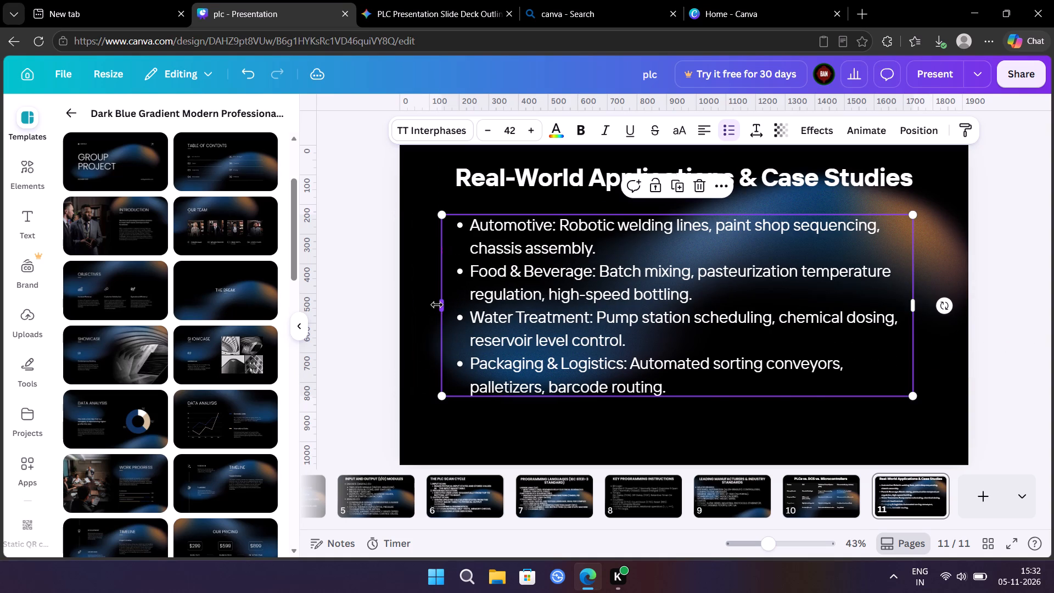
left_click_drag(914, 303, 929, 303)
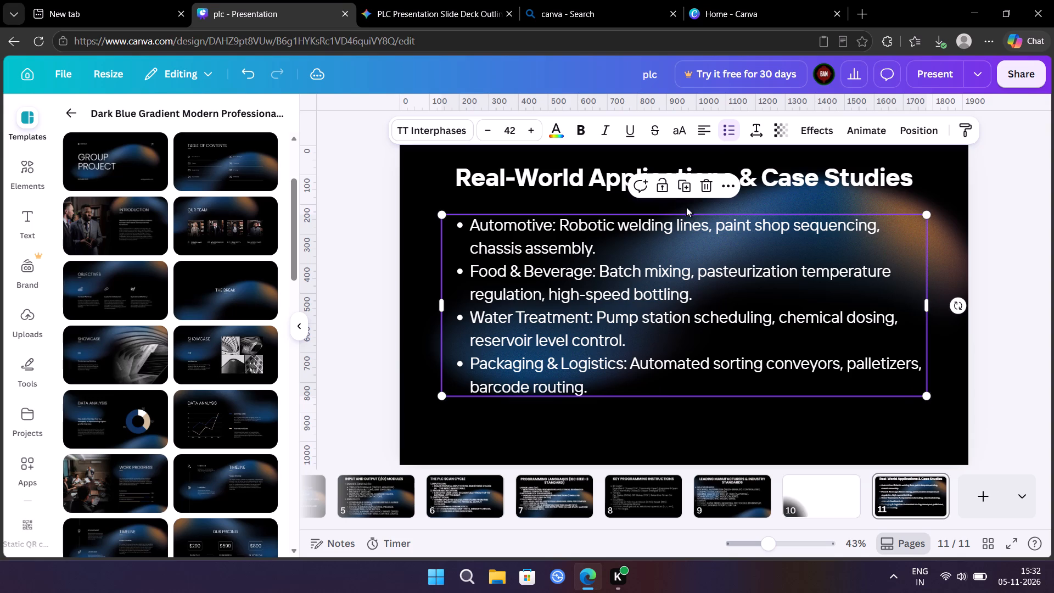
left_click(790, 217)
left_click(790, 217)
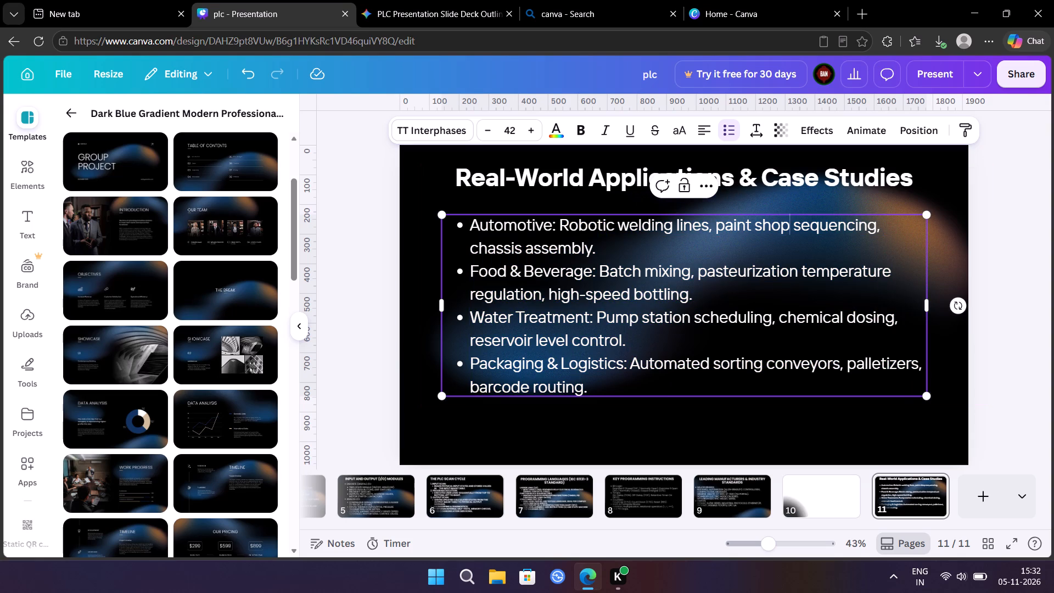
left_click_drag(904, 211, 902, 221)
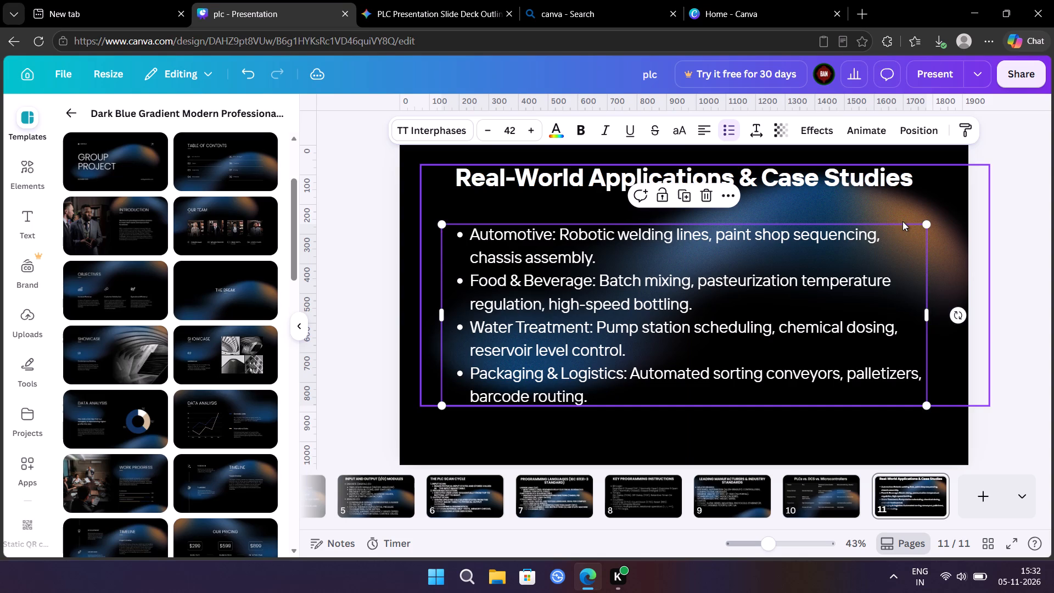
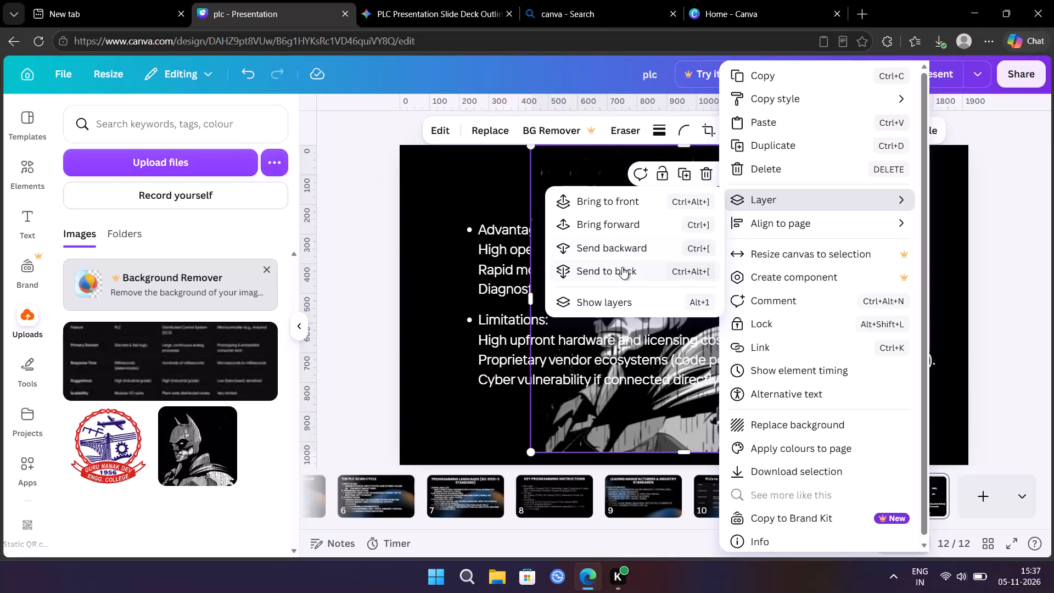
Send the Batman image on page 12 to the back, behind the heading and text blocks, and check the layer order.
left_click(622, 267)
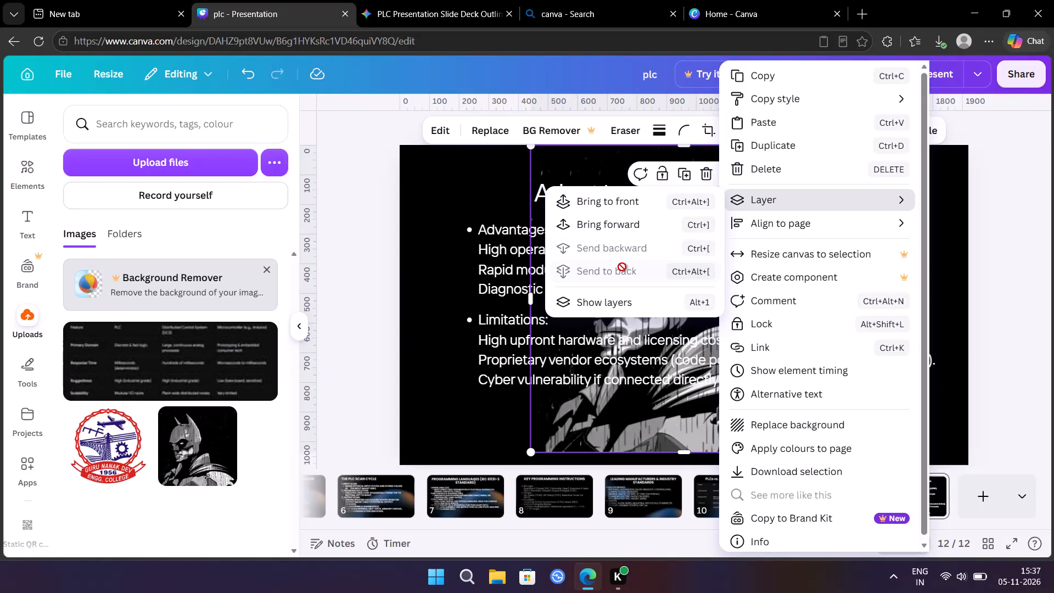
left_click(647, 307)
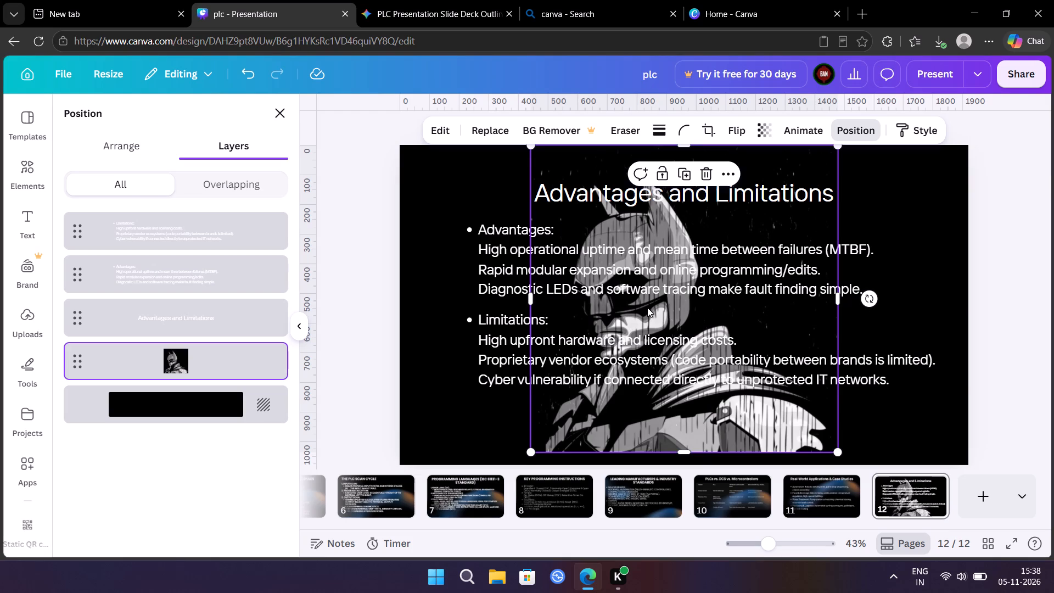
left_click(581, 416)
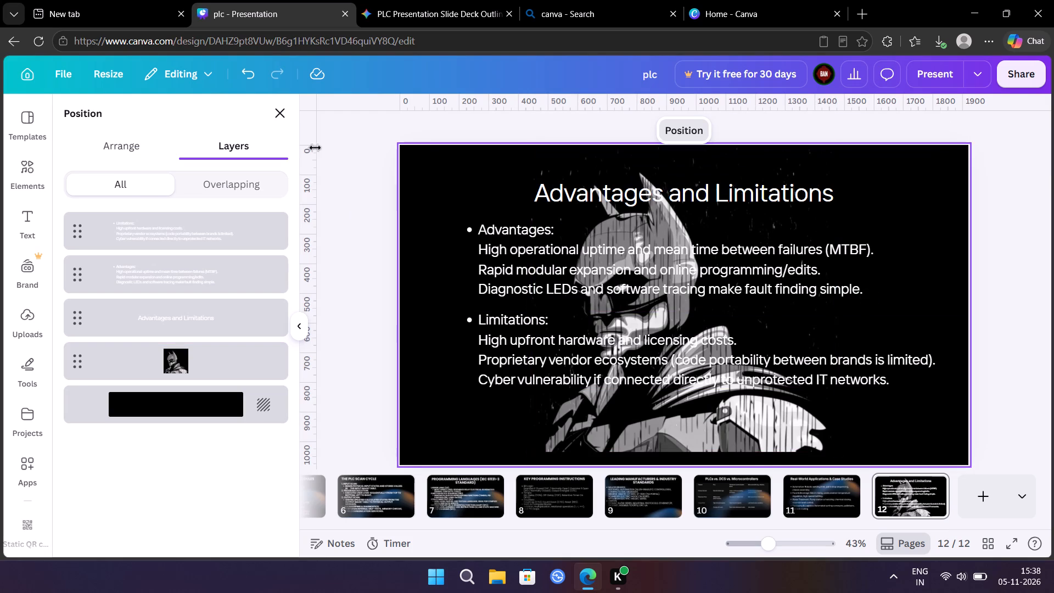
left_click(276, 122)
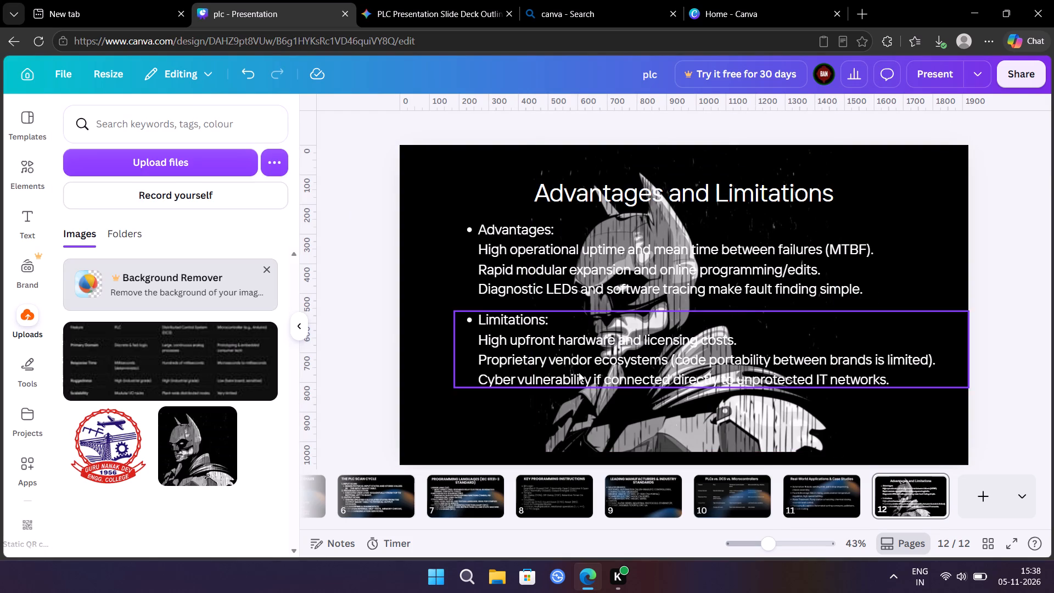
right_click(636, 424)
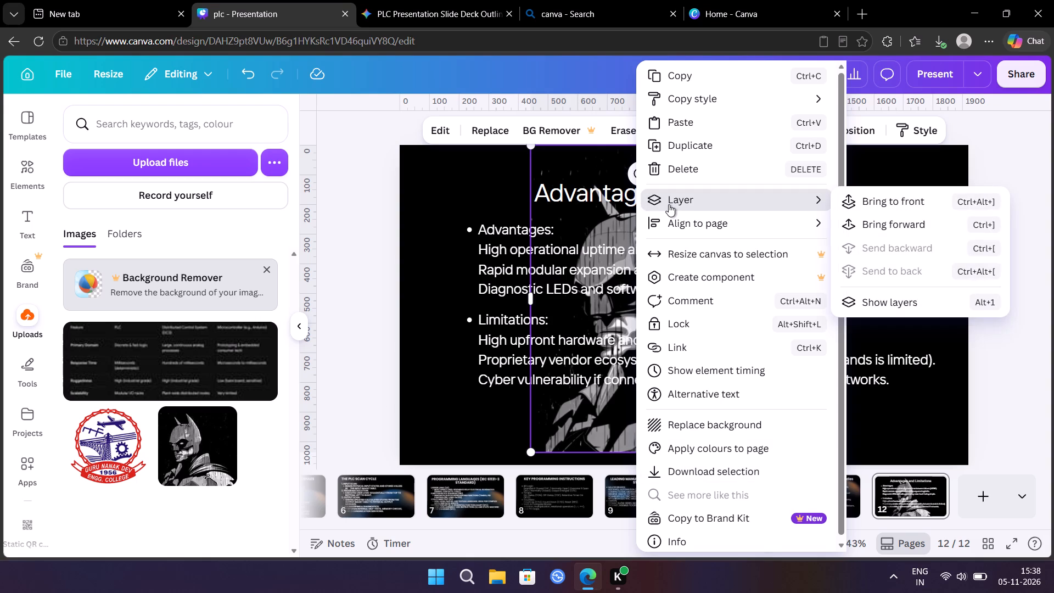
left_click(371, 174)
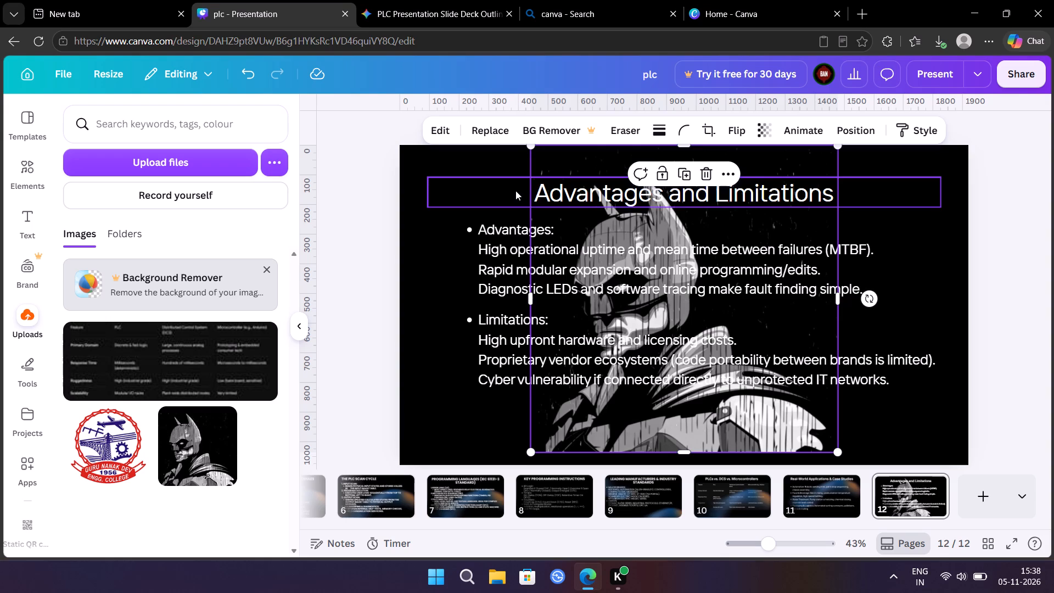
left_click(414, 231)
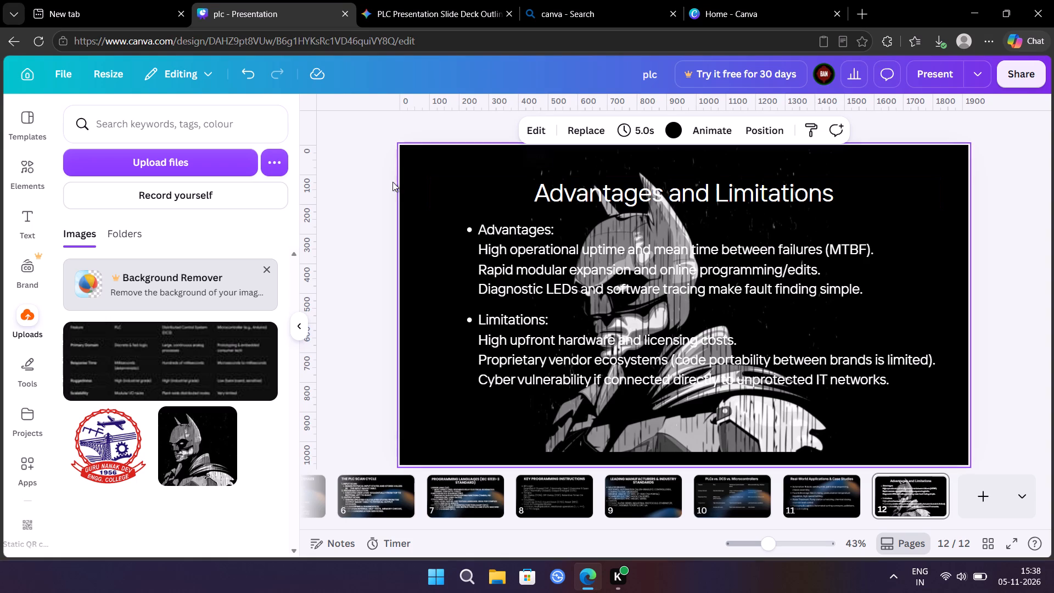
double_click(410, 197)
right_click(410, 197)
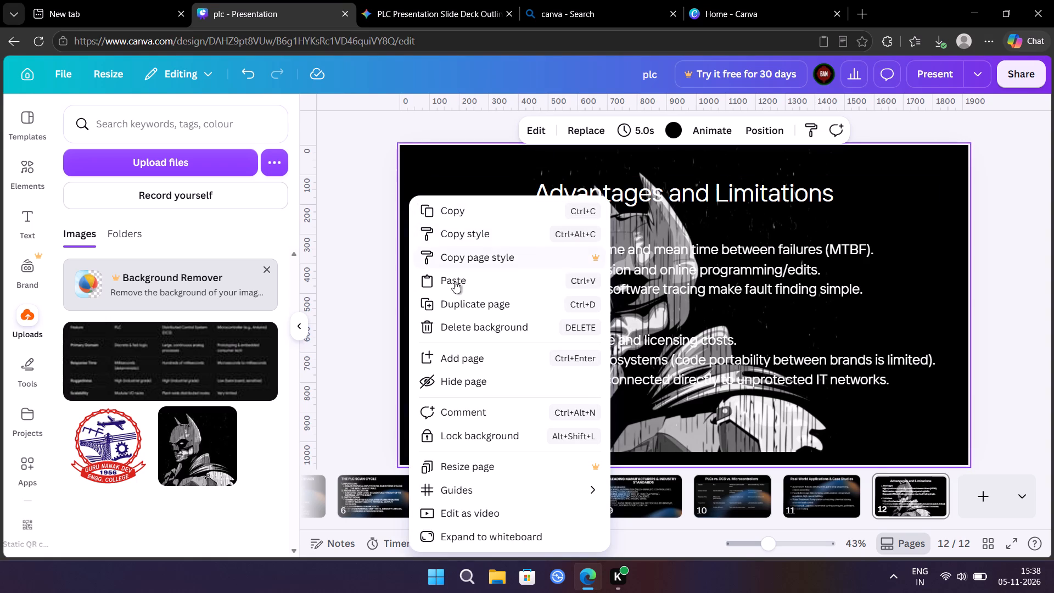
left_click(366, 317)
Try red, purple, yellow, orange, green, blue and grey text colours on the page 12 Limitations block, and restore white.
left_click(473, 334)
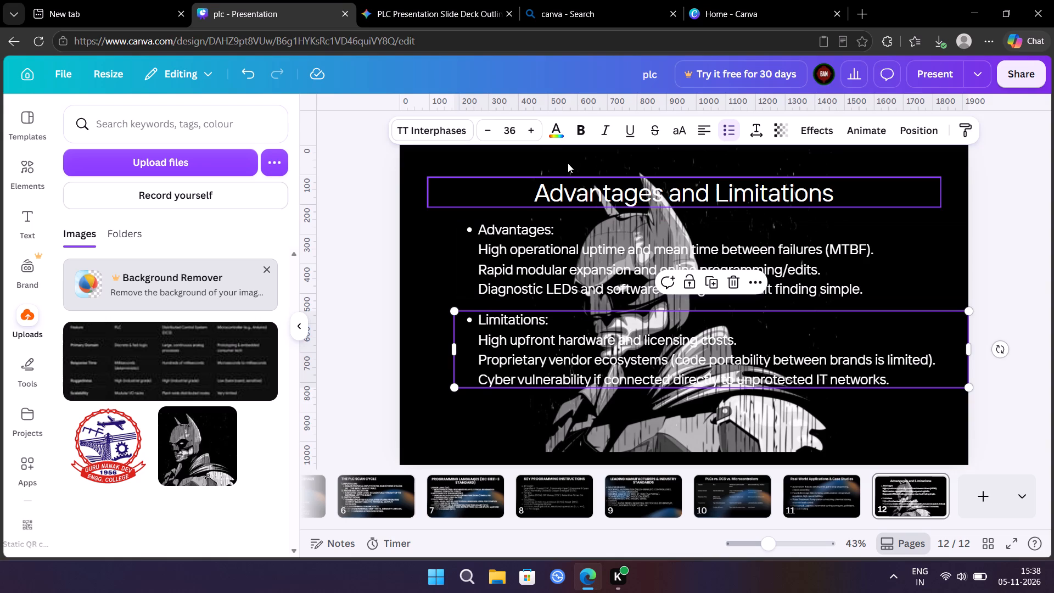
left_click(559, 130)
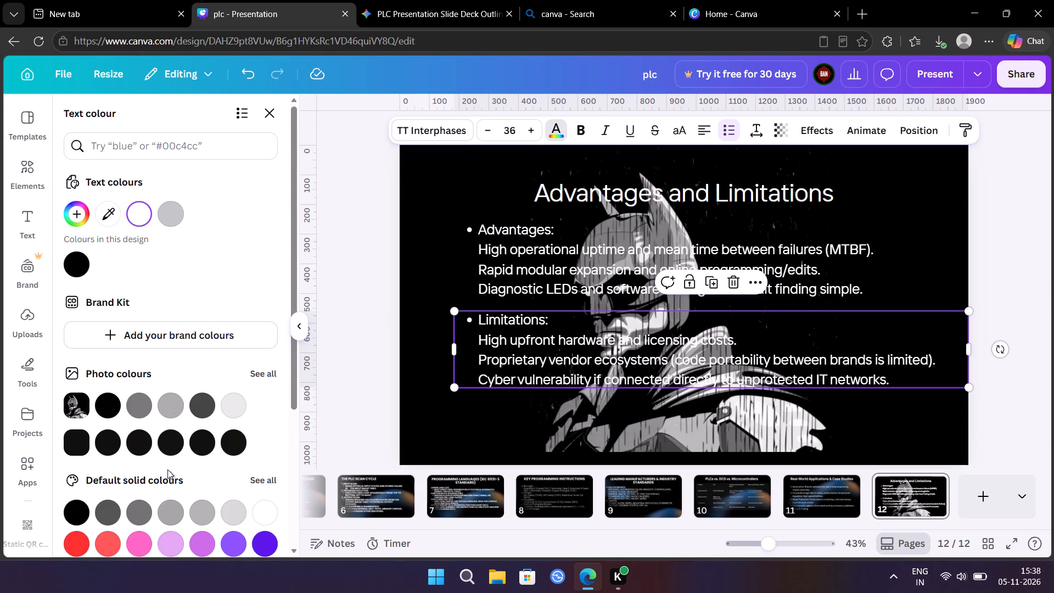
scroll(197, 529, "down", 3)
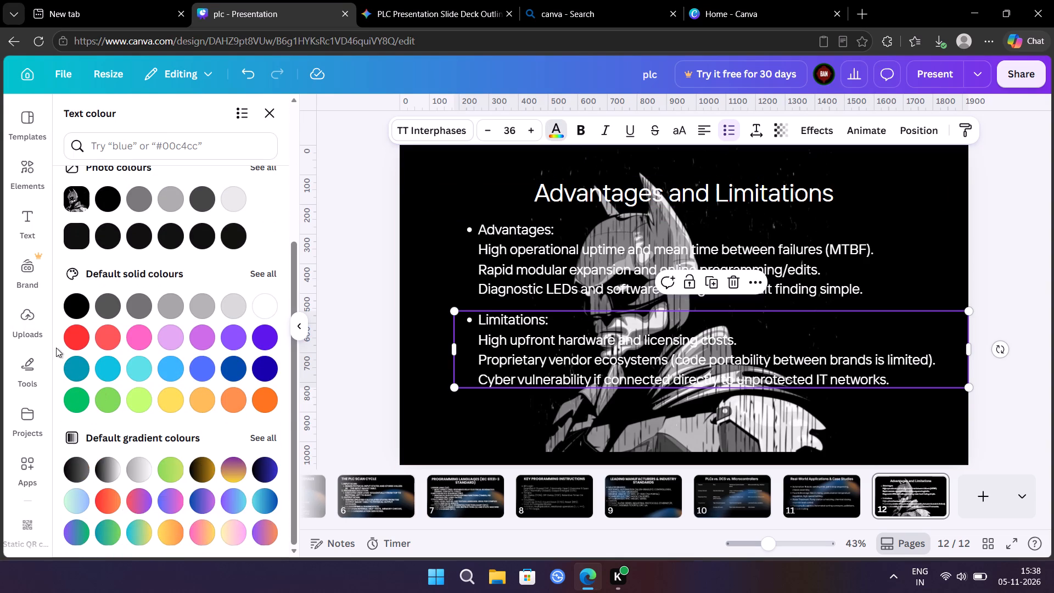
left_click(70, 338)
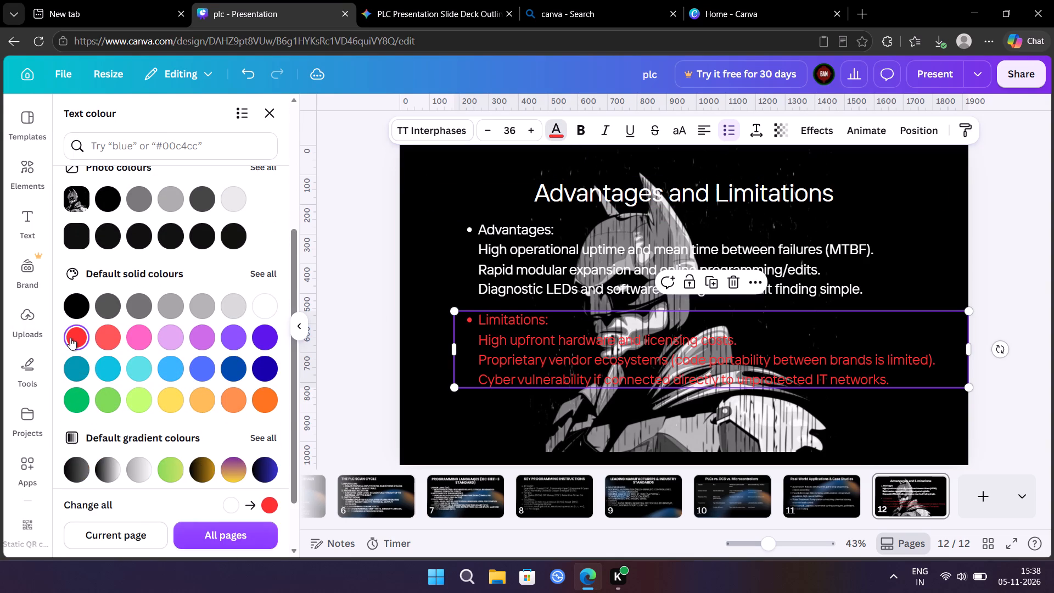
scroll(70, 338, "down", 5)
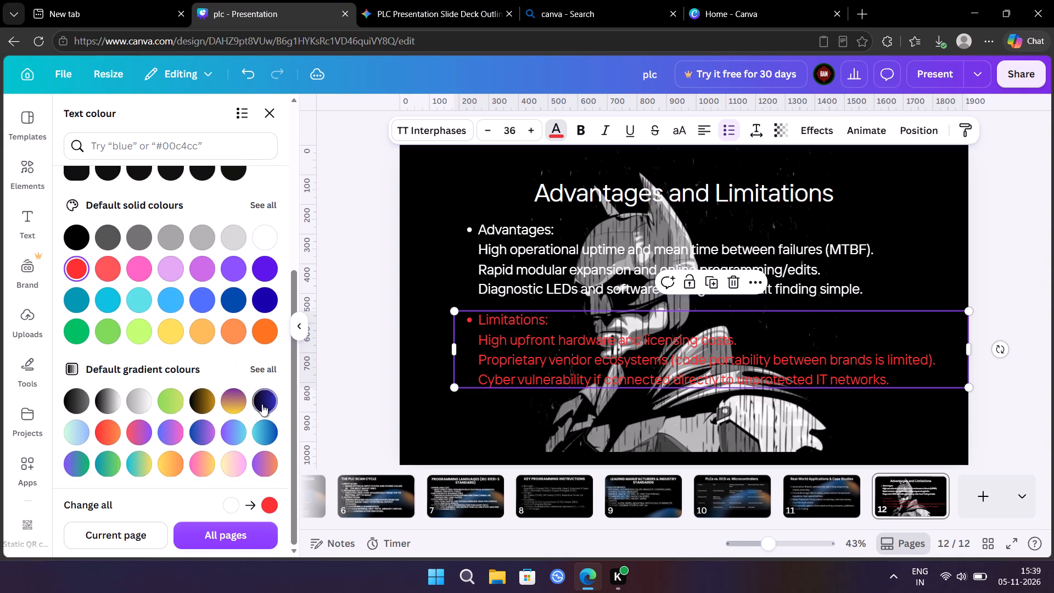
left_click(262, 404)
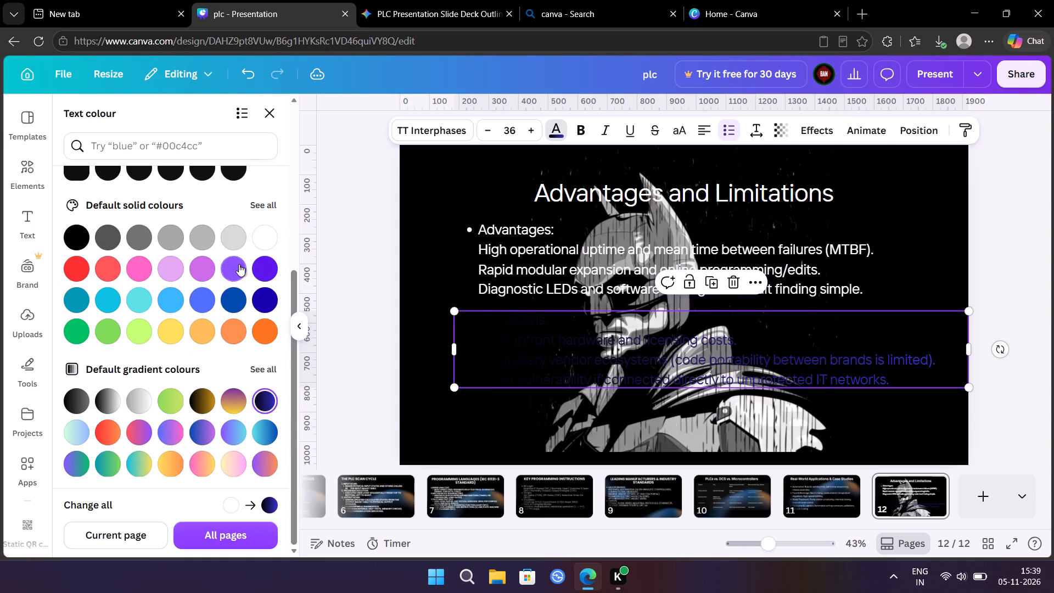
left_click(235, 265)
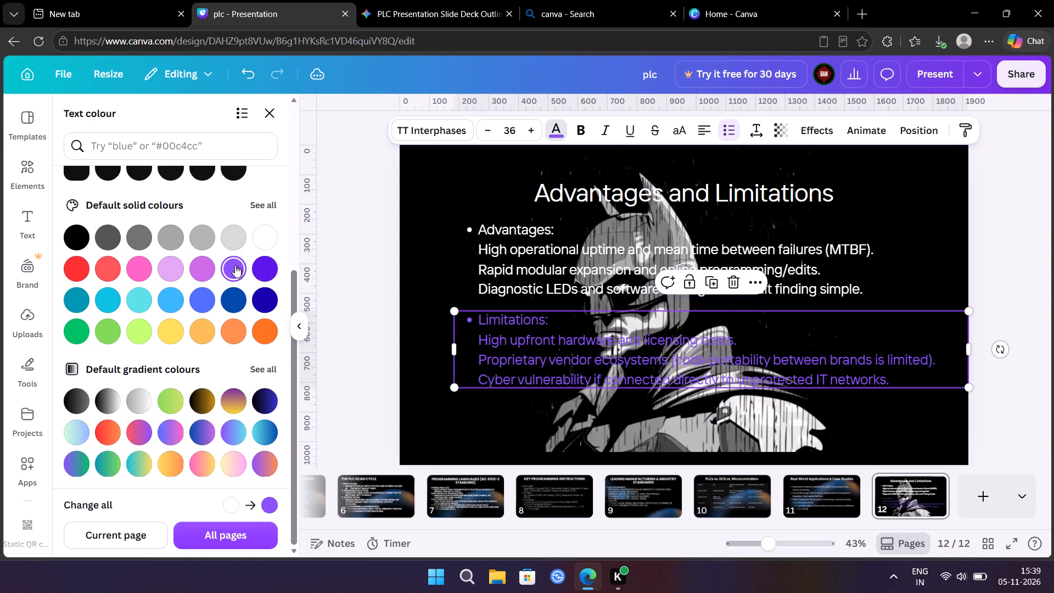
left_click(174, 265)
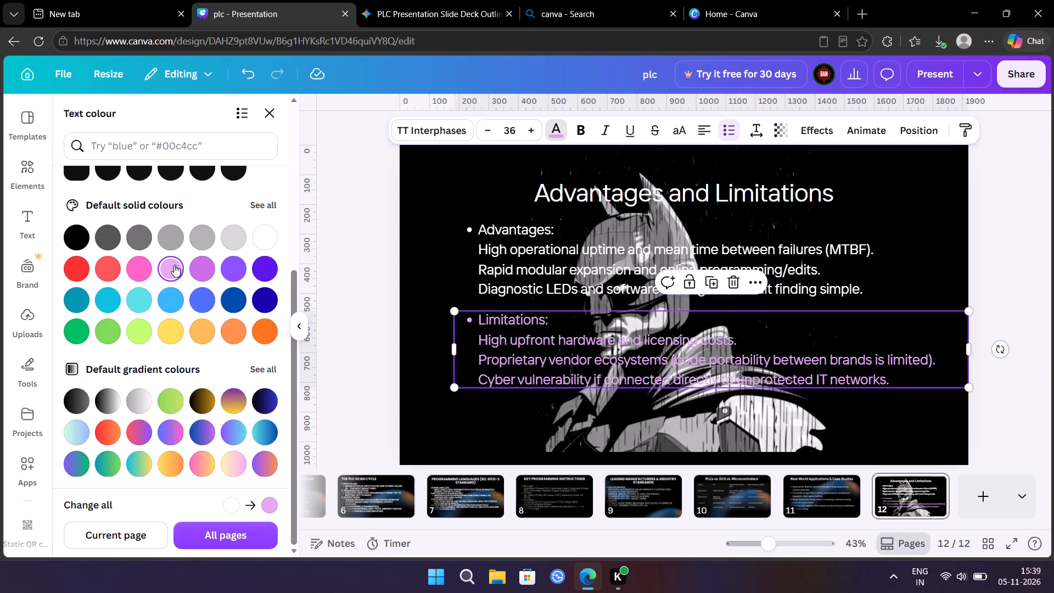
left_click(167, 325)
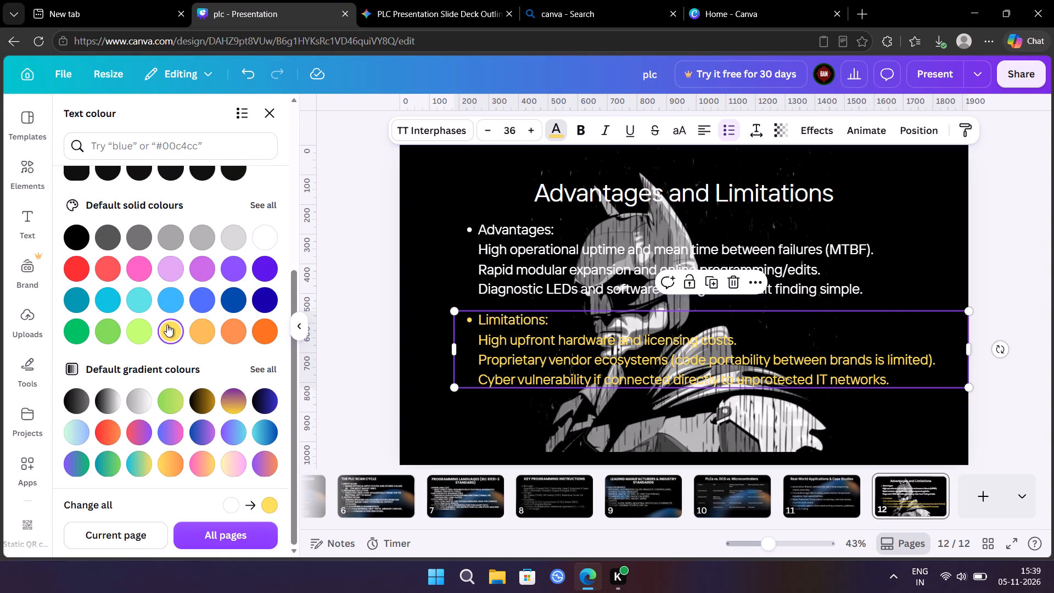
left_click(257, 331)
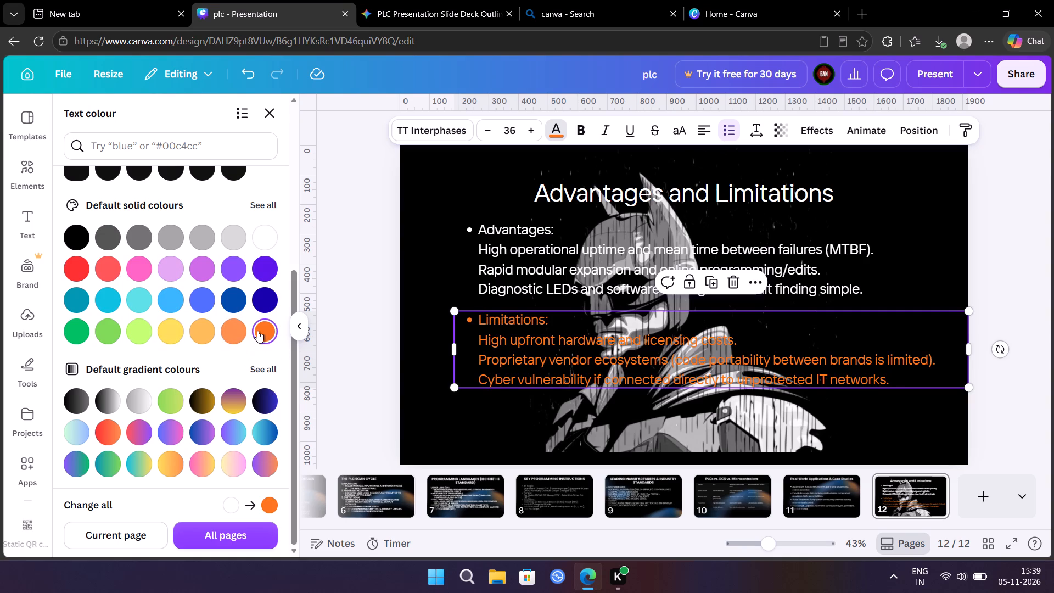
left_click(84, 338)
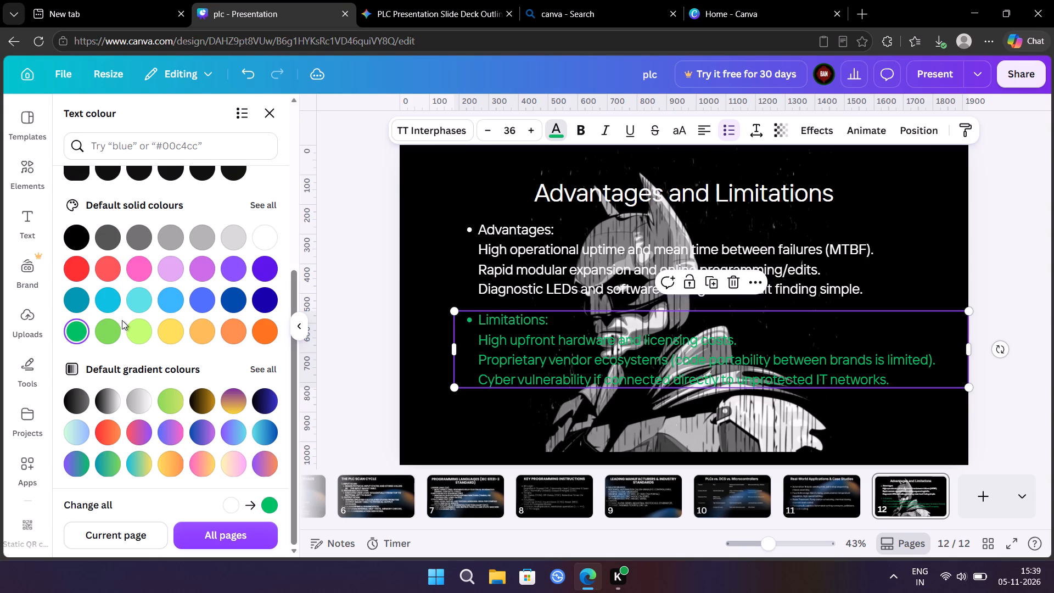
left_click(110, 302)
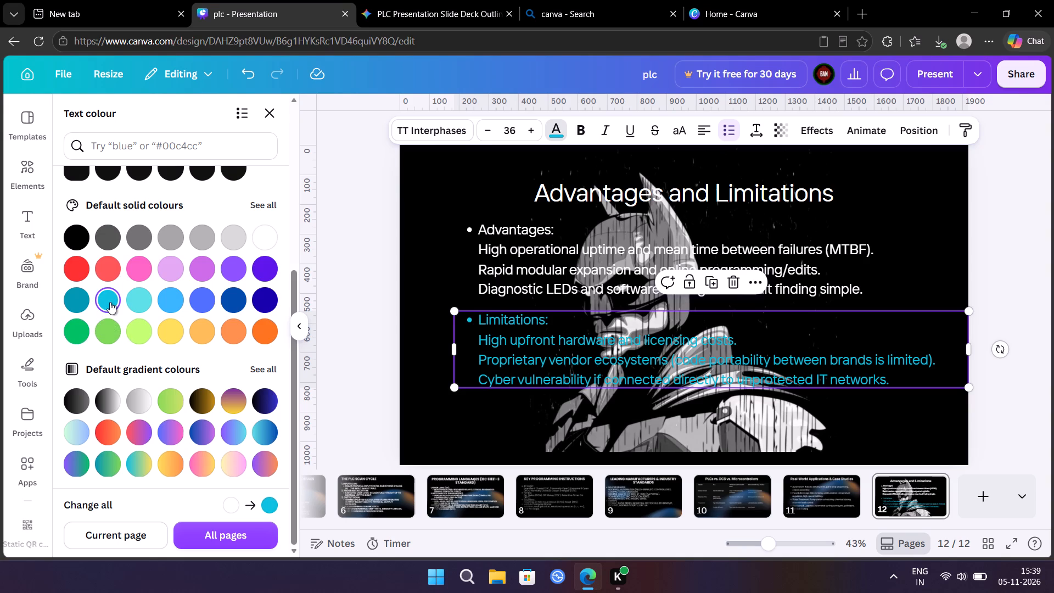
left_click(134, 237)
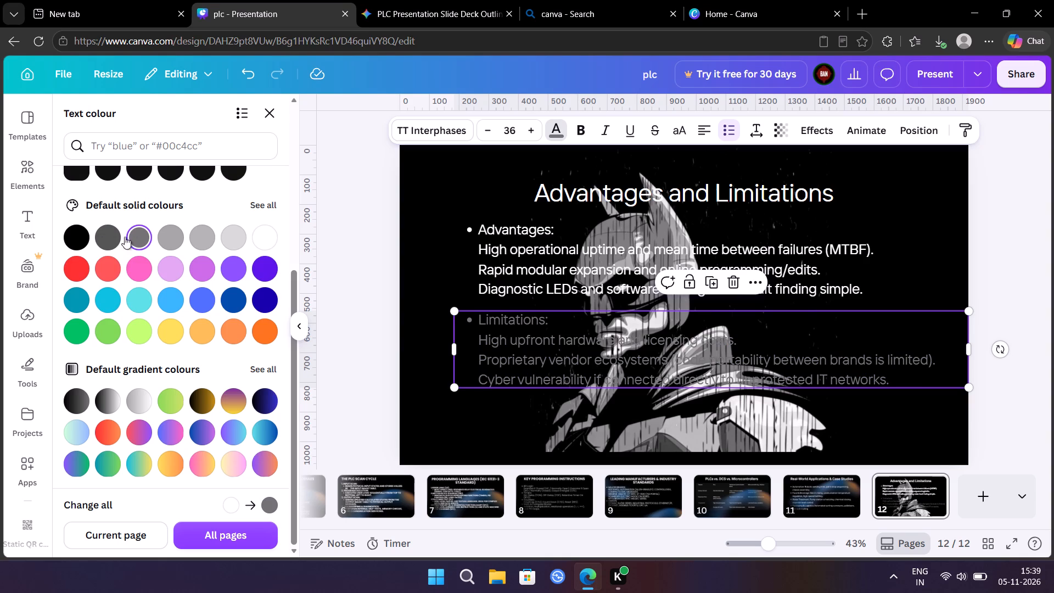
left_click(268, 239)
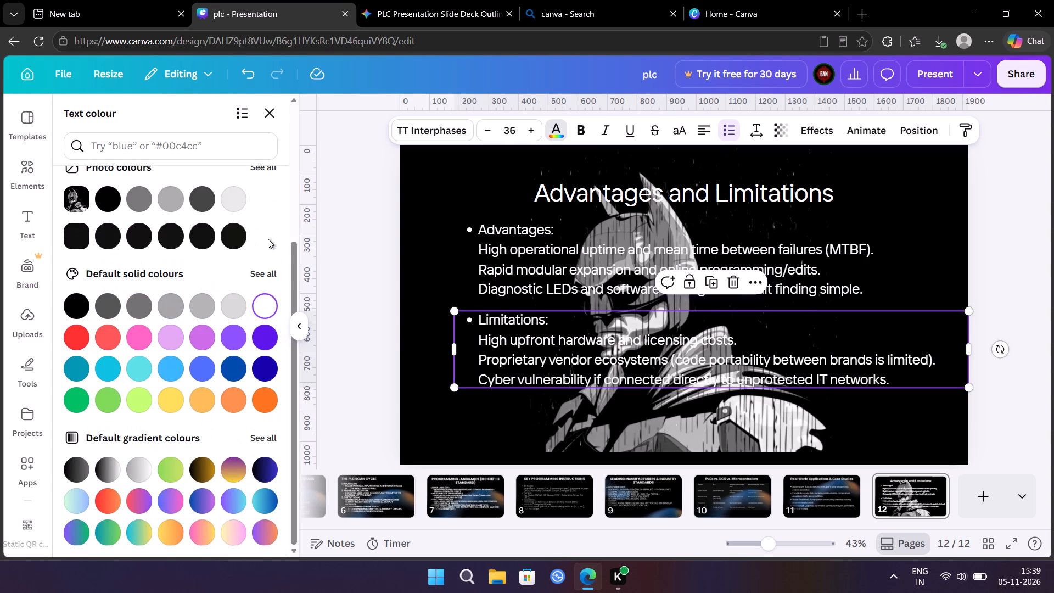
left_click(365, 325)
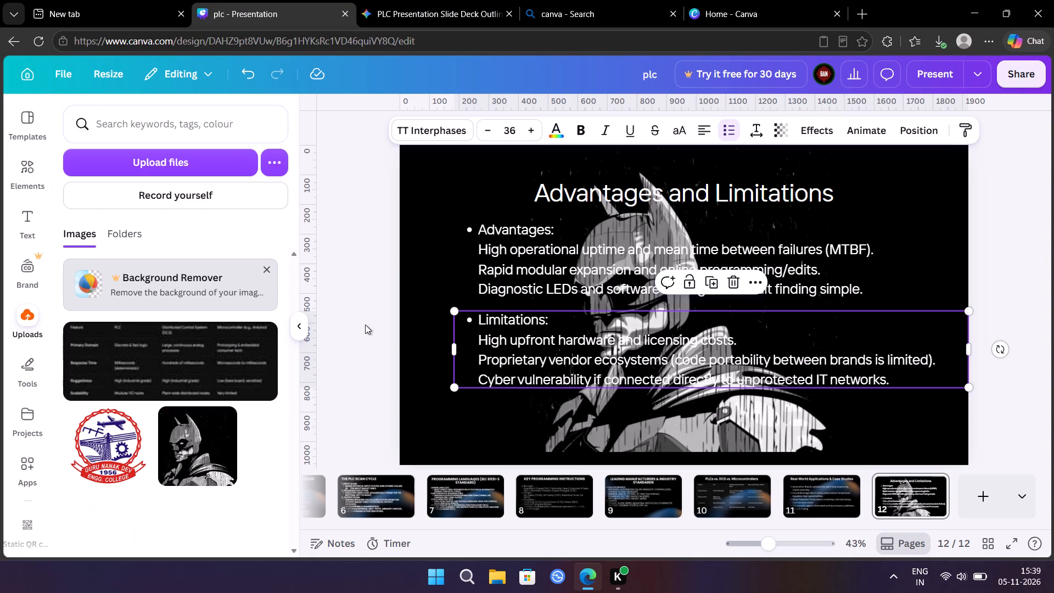
left_click(620, 425)
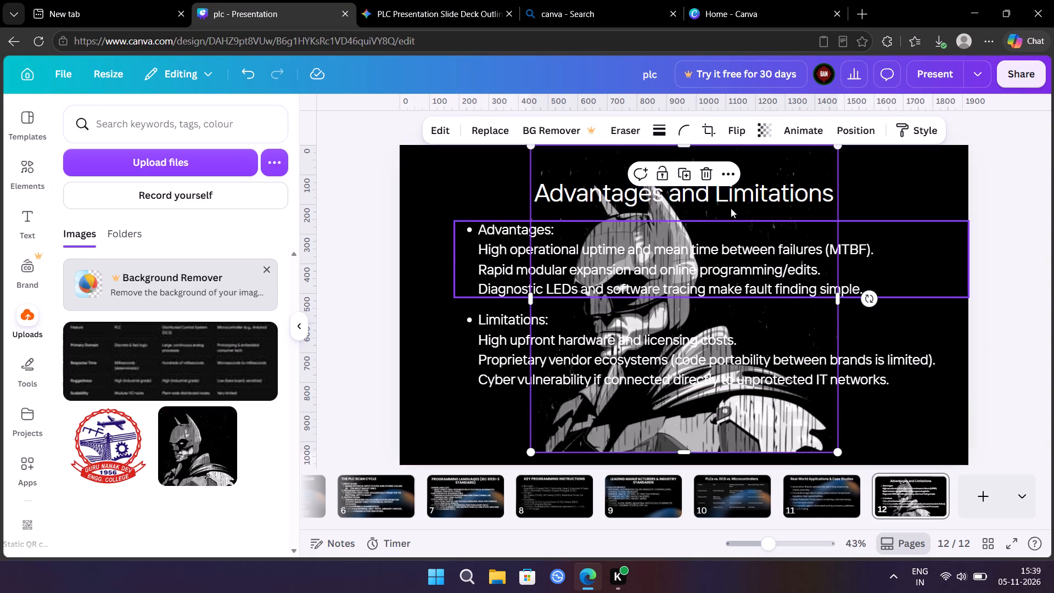
left_click(782, 132)
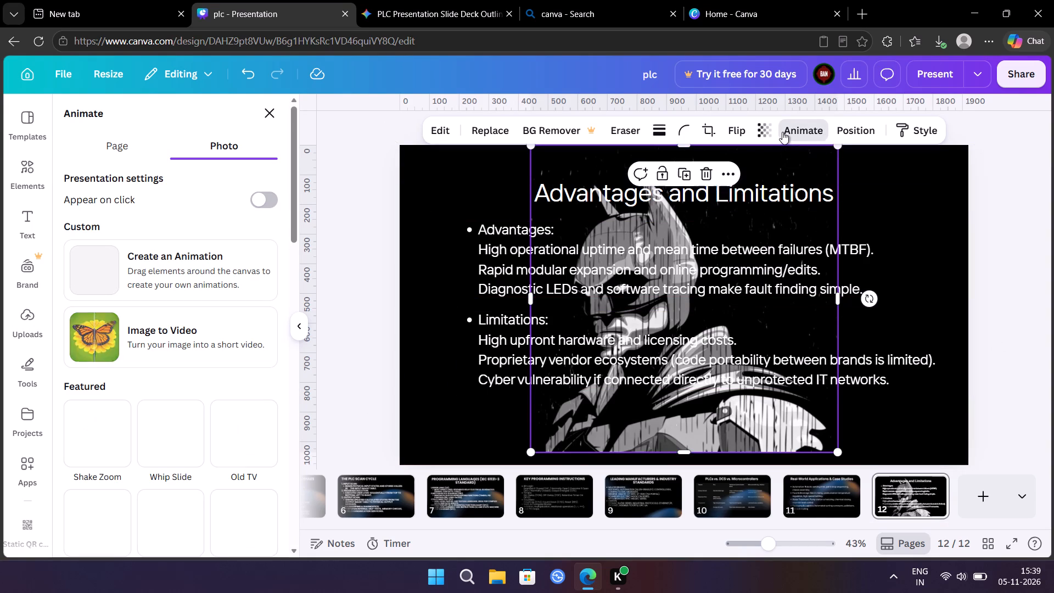
left_click(765, 131)
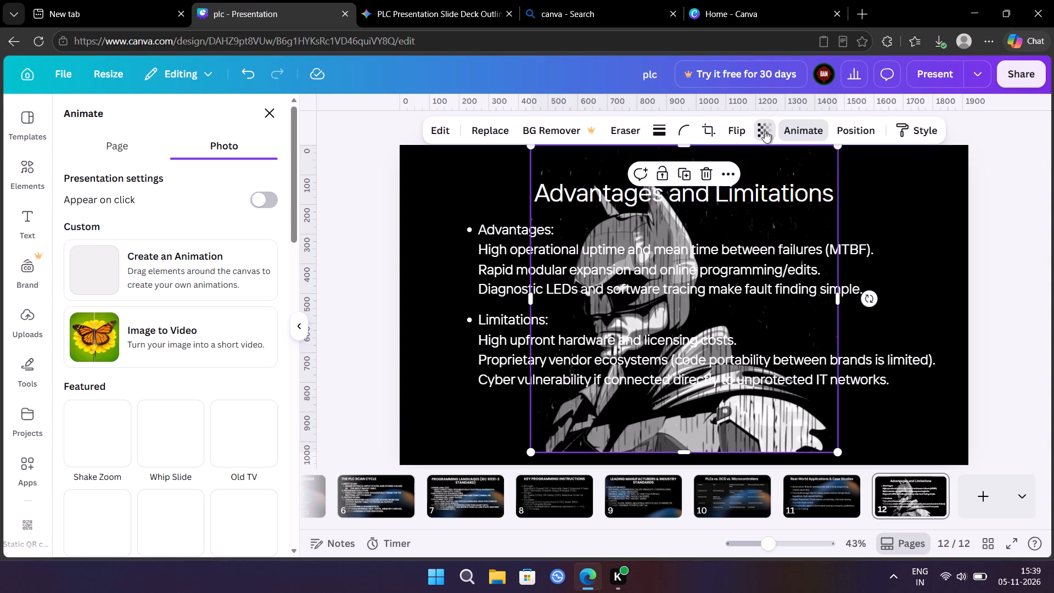
left_click_drag(795, 191, 738, 194)
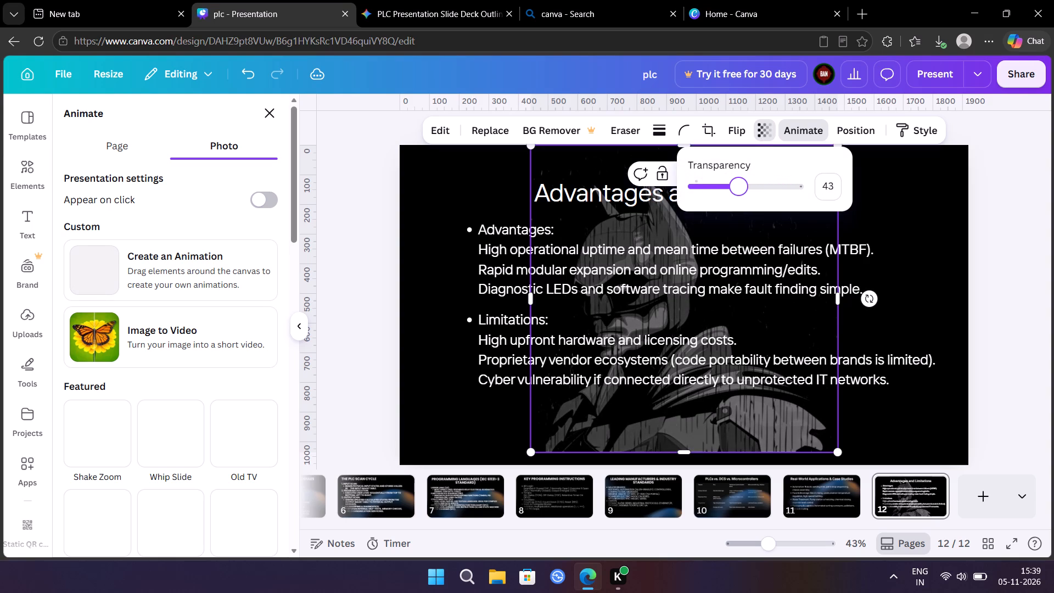
left_click_drag(738, 194, 739, 194)
left_click(362, 281)
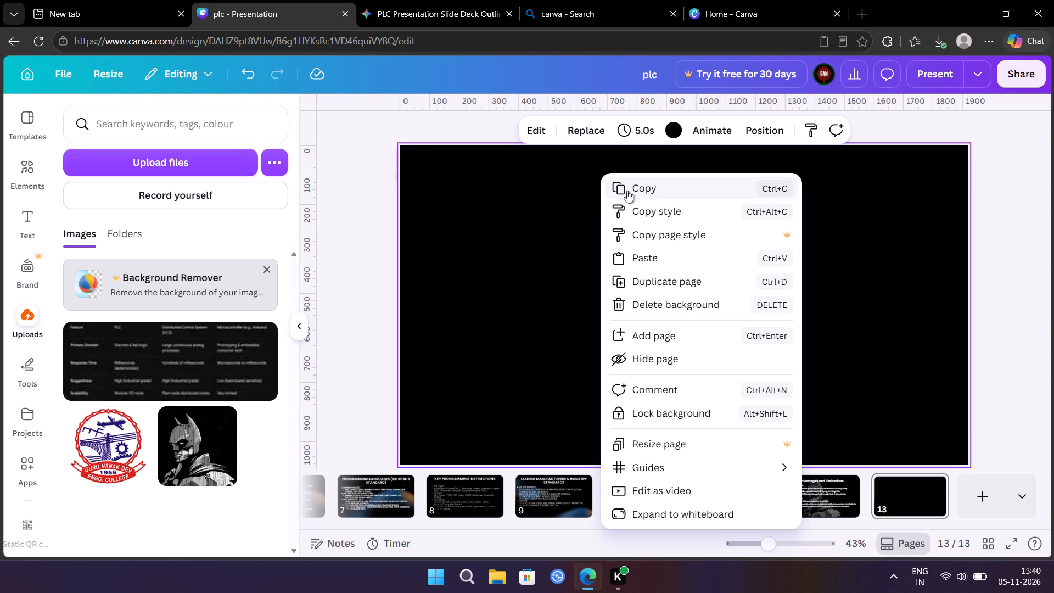
left_click(614, 248)
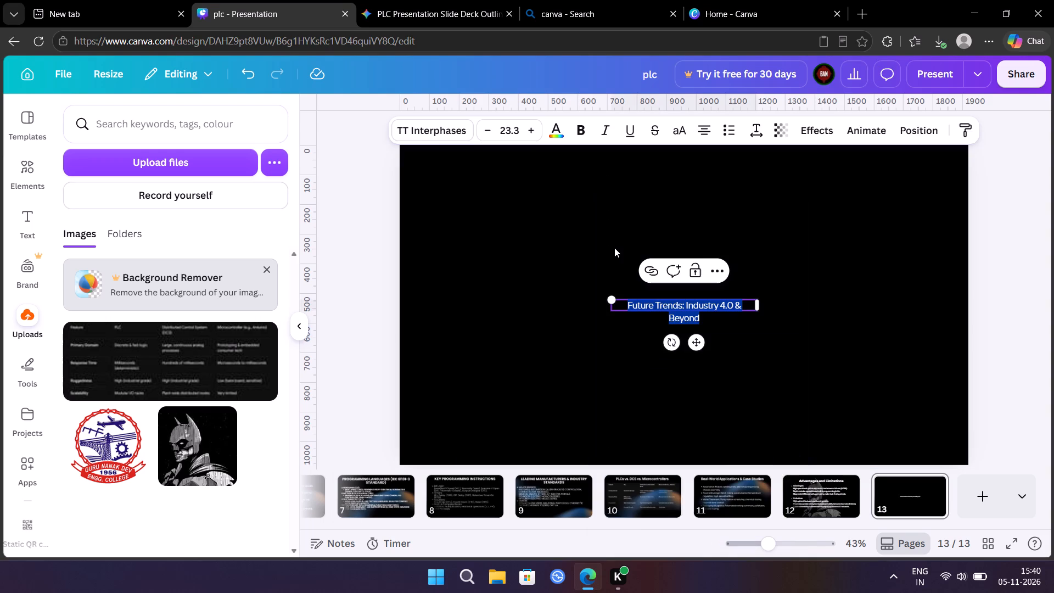
Set the page 13 title's font size to 64 and widen its text box so the title fits on one line.
left_click(504, 127)
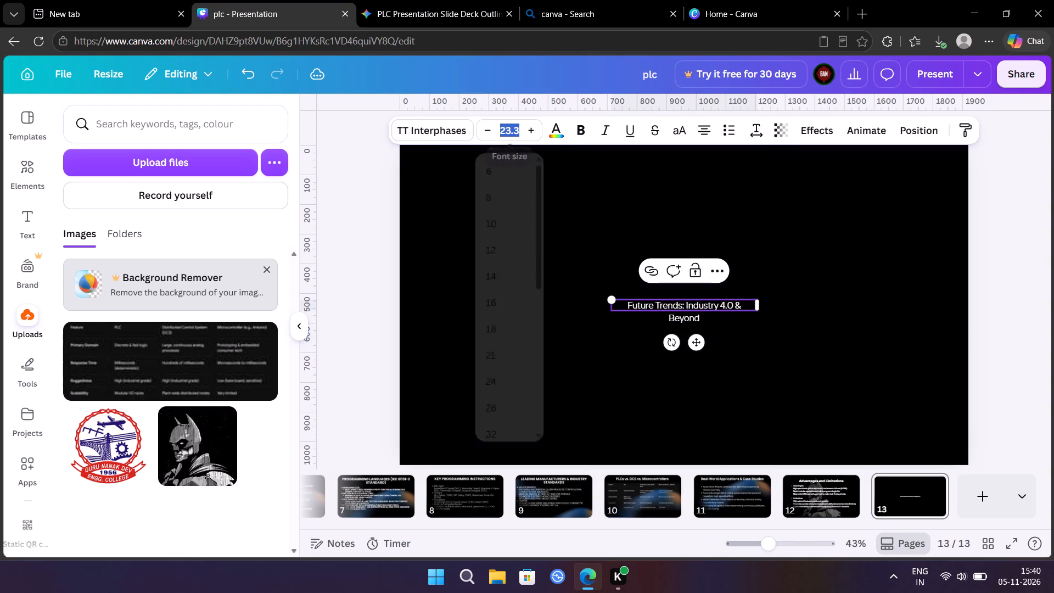
scroll(502, 376, "down", 1)
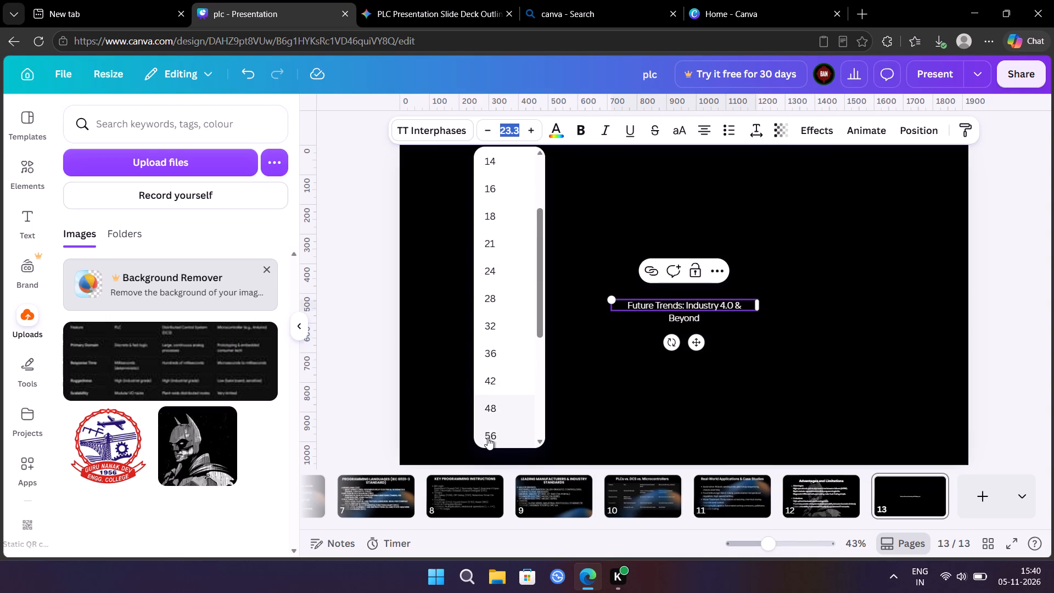
scroll(487, 438, "down", 1)
left_click(504, 412)
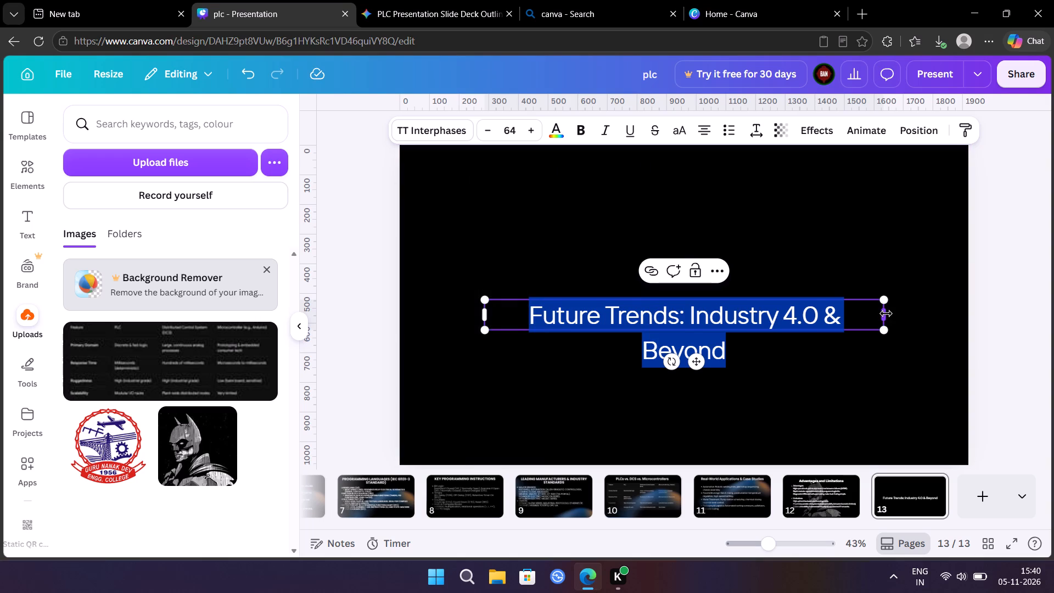
left_click_drag(886, 314, 915, 310)
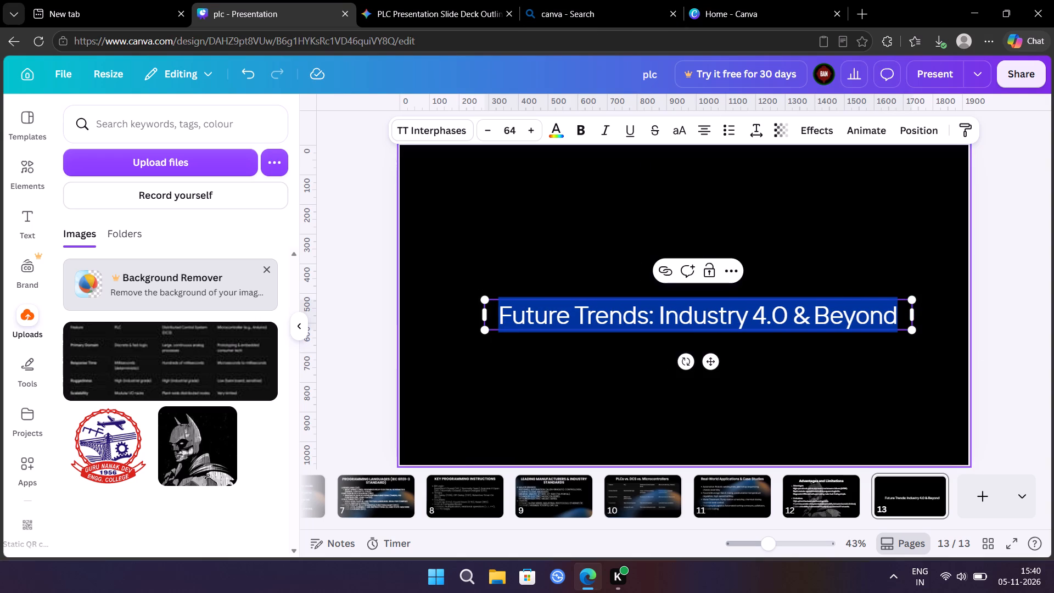
left_click_drag(912, 313, 955, 309)
Make the page 13 title bold and move it to the top of the page, centred horizontally.
left_click(581, 126)
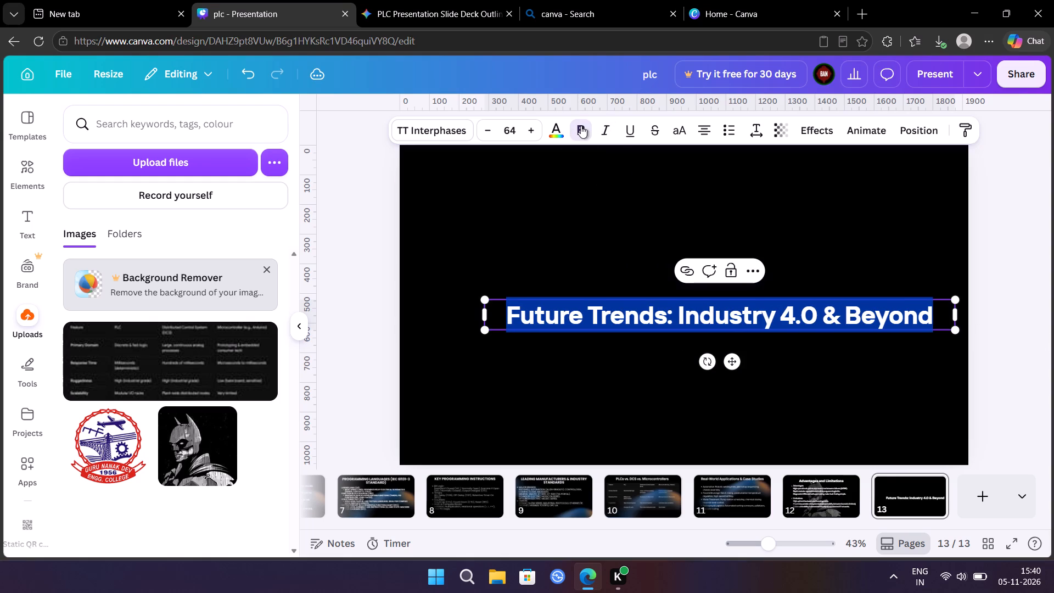
left_click_drag(937, 298, 905, 166)
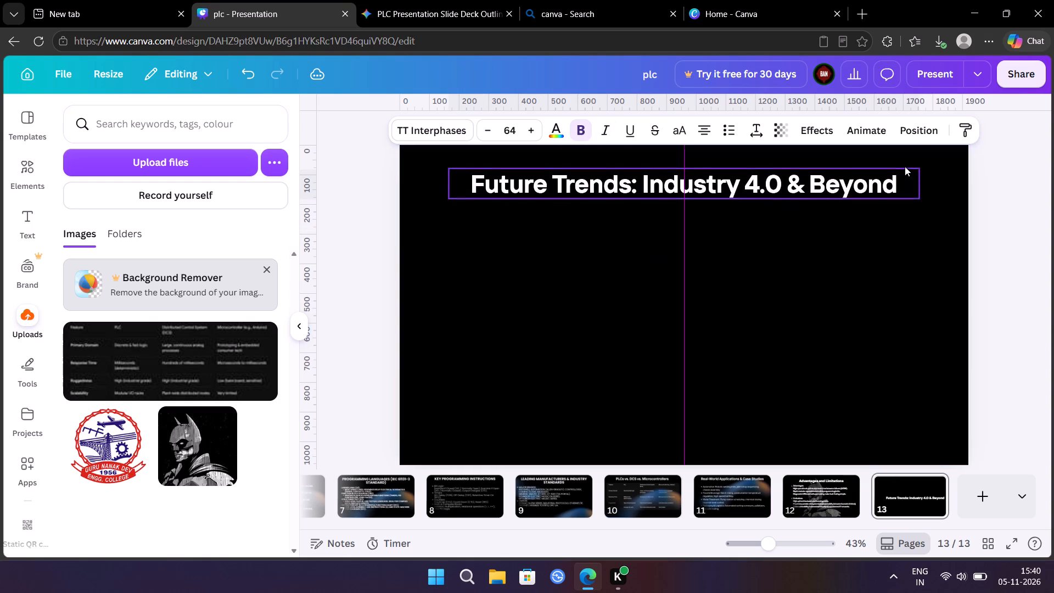
Nudge the page 13 title slightly closer to the page's top edge, keeping it centred horizontally, and deselect it.
left_click_drag(905, 166, 900, 163)
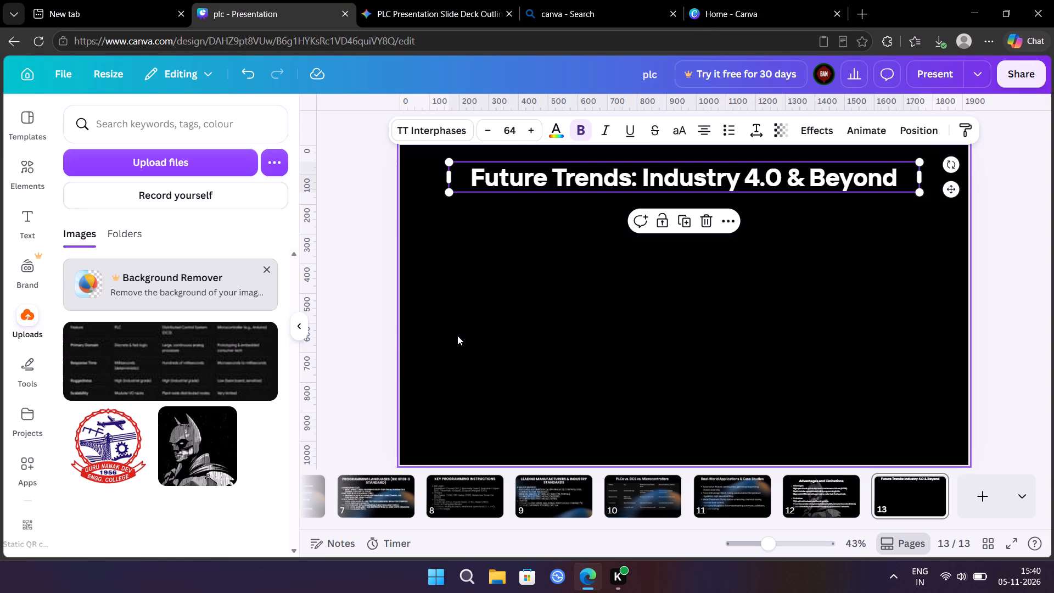
left_click(375, 307)
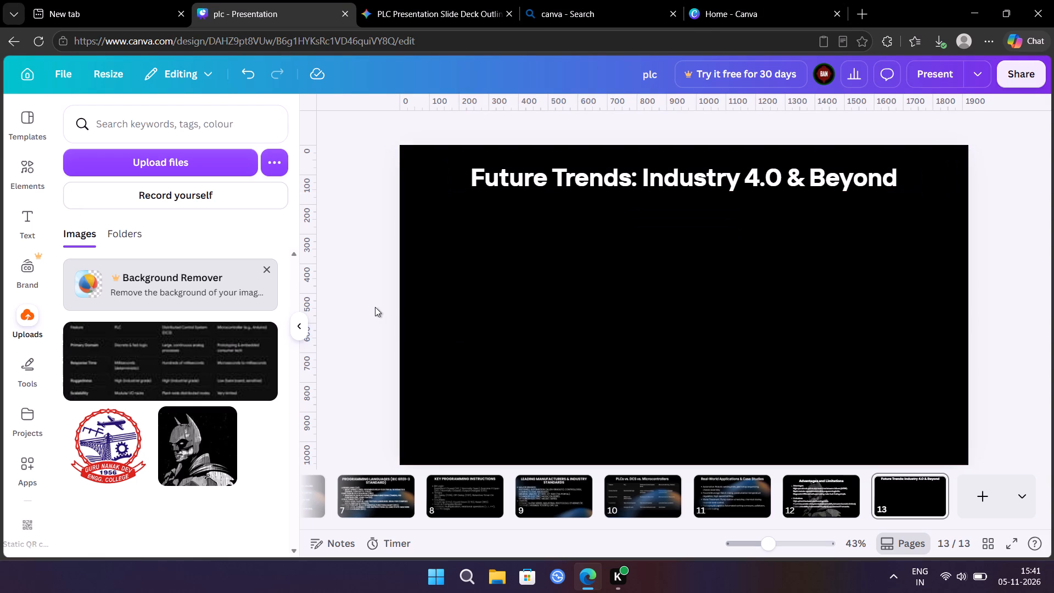
Close the browser window holding the plc presentation.
left_click(1053, 1)
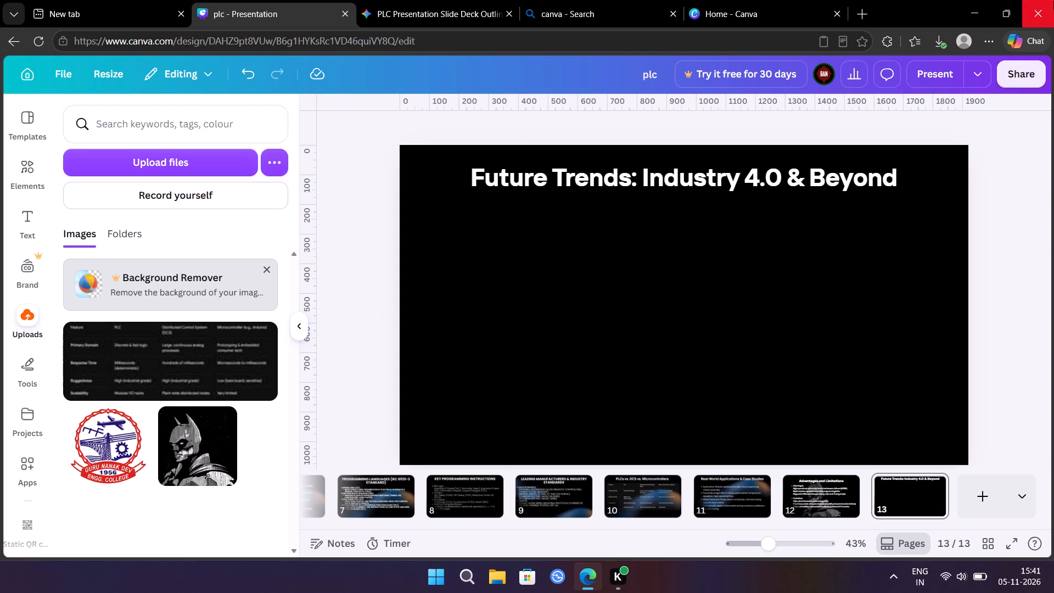
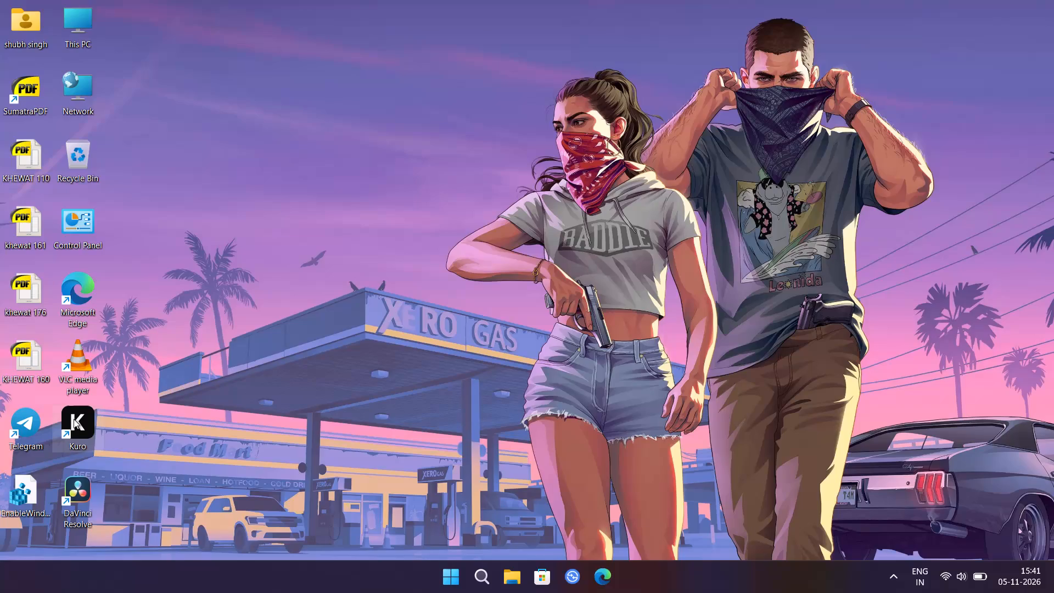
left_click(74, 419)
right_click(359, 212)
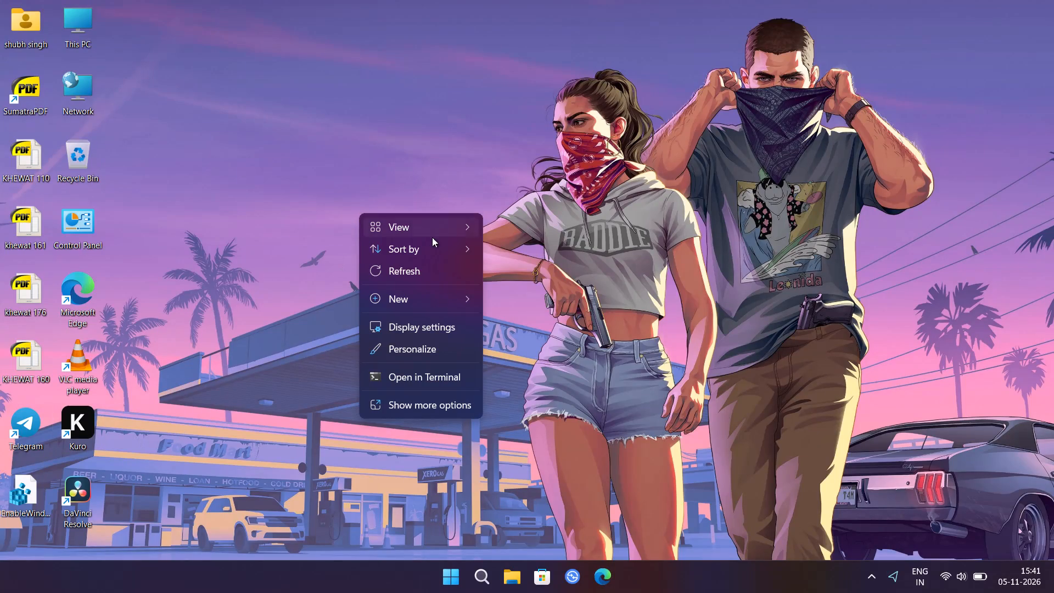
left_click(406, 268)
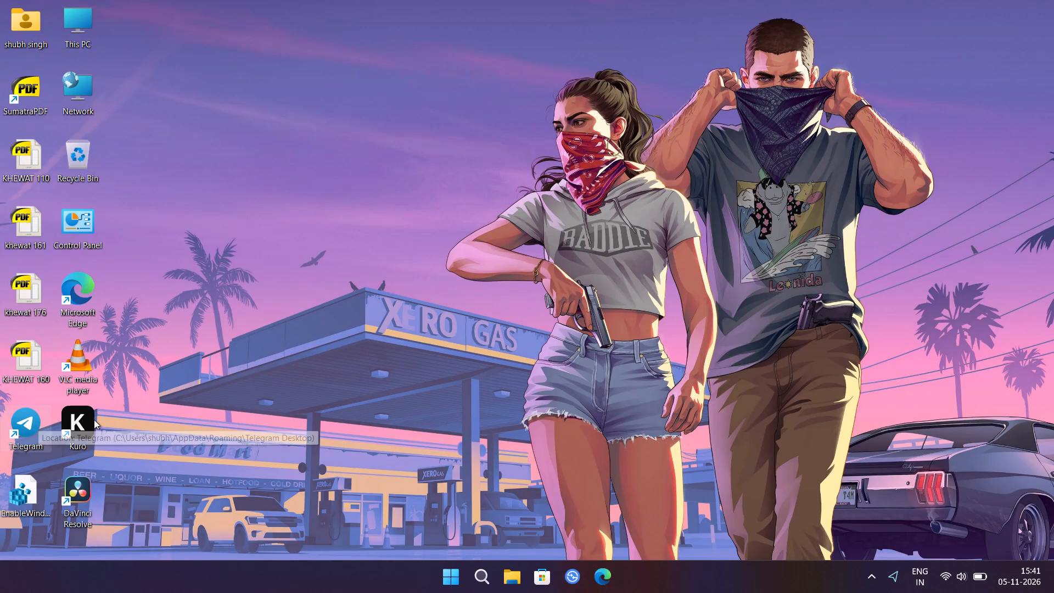
Launch the Kuro application from its desktop shortcut.
left_click(95, 419)
left_click(88, 420)
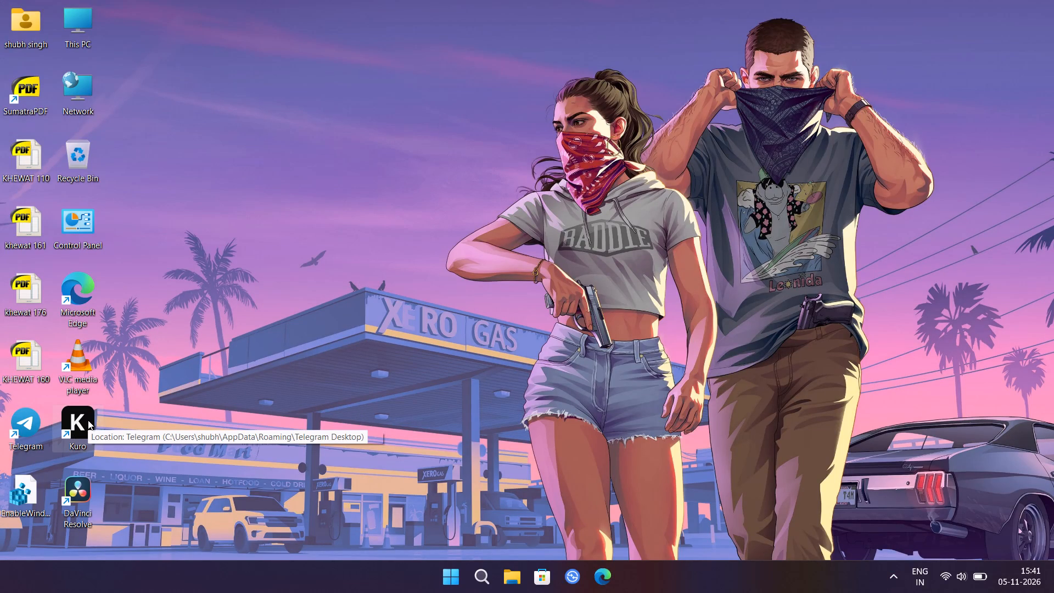
double_click(88, 420)
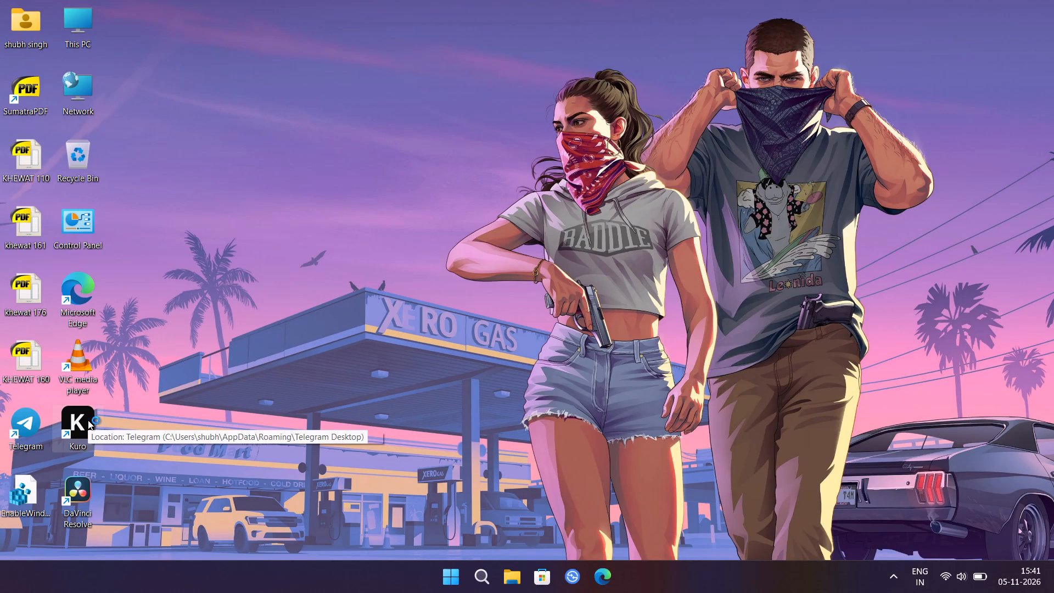